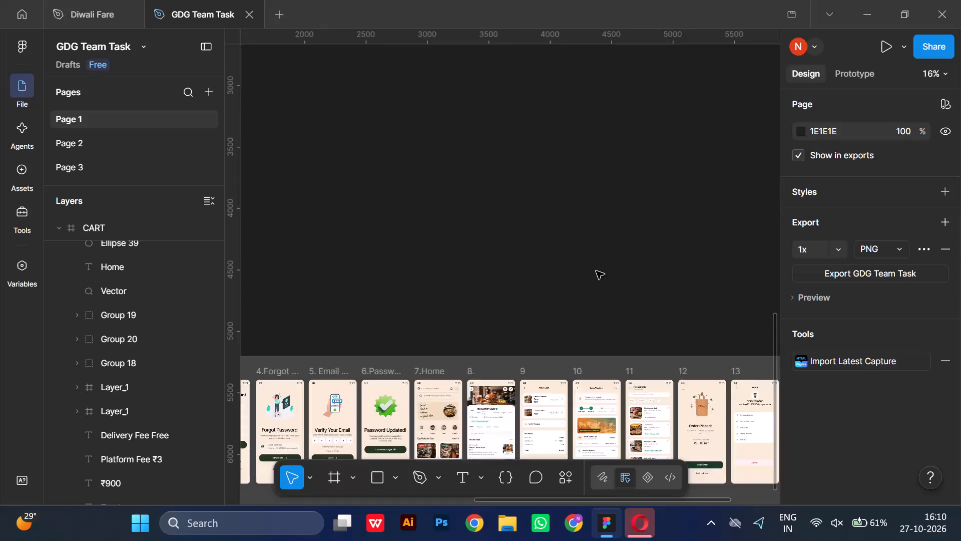
Drill into the paper bag illustration on the Order Placed screen, frame 12, and select its CRAV text.
{"action": "scroll", "coordinate": [596, 271], "scroll_direction": "down", "scroll_amount": 1}
{"action": "scroll", "coordinate": [596, 271], "scroll_direction": "right", "scroll_amount": 3}
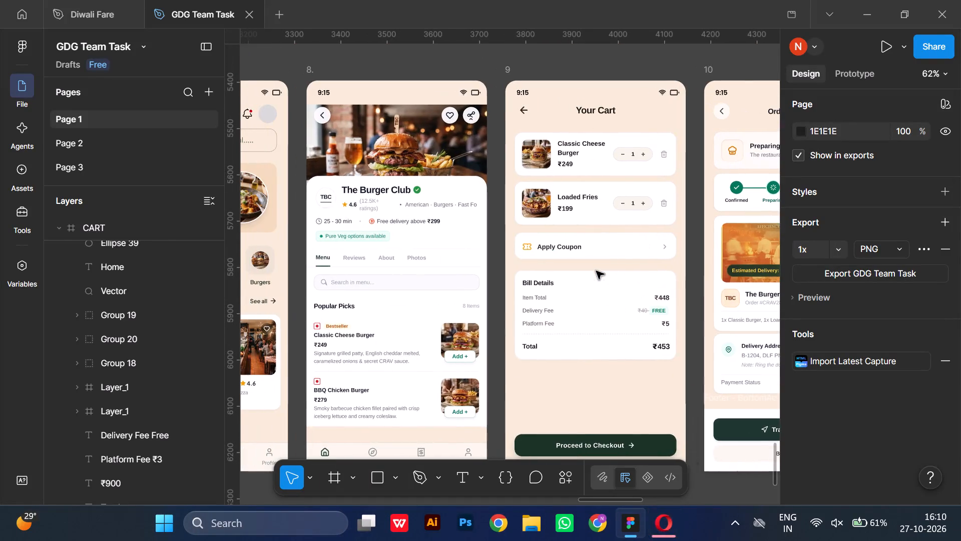
{"action": "scroll", "coordinate": [596, 271], "scroll_direction": "left", "scroll_amount": 2}
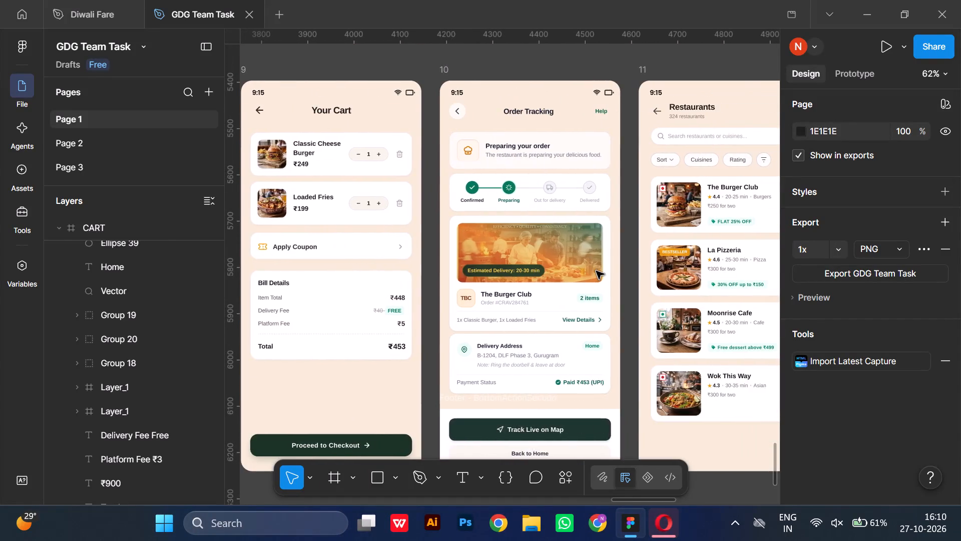
{"action": "scroll", "coordinate": [596, 271], "scroll_direction": "left", "scroll_amount": 2}
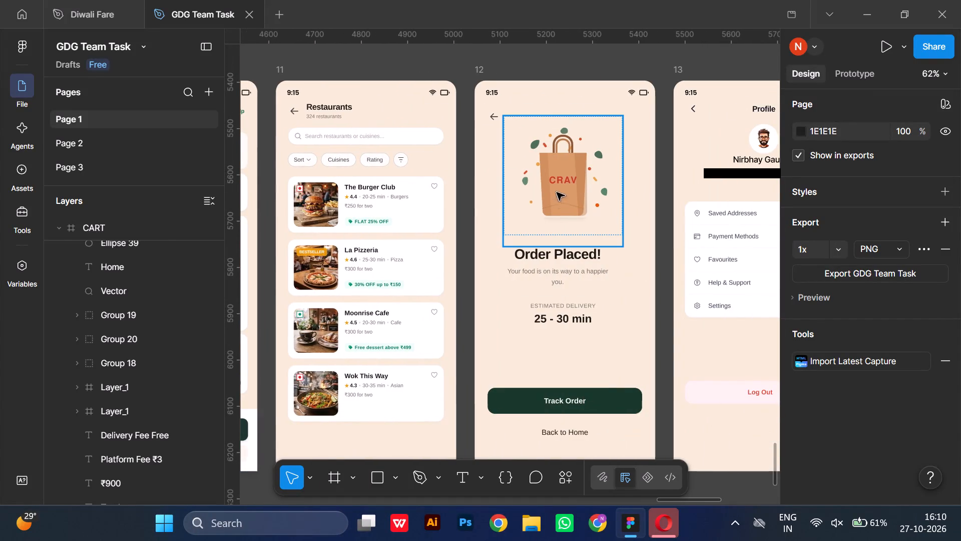
{"action": "triple_click", "coordinate": [561, 181]}
{"action": "double_click", "coordinate": [561, 181]}
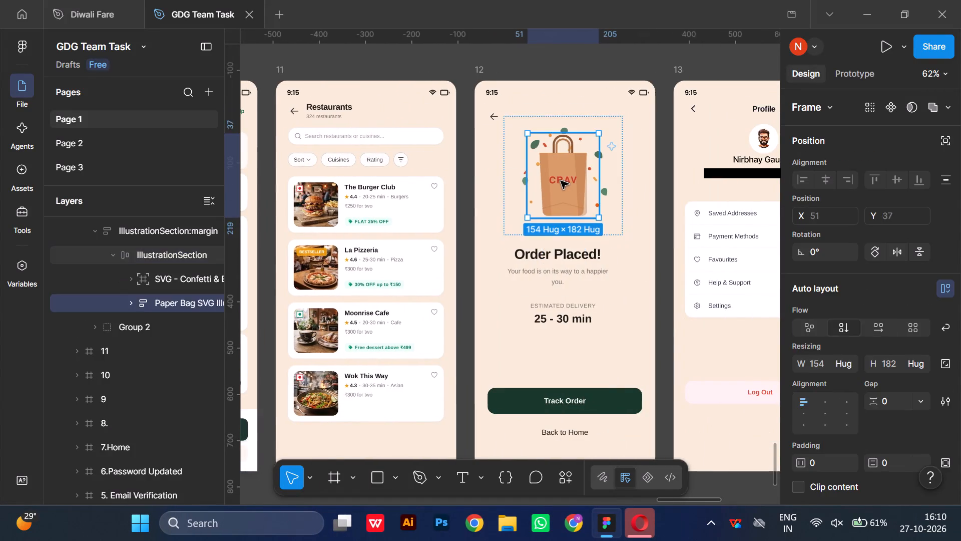
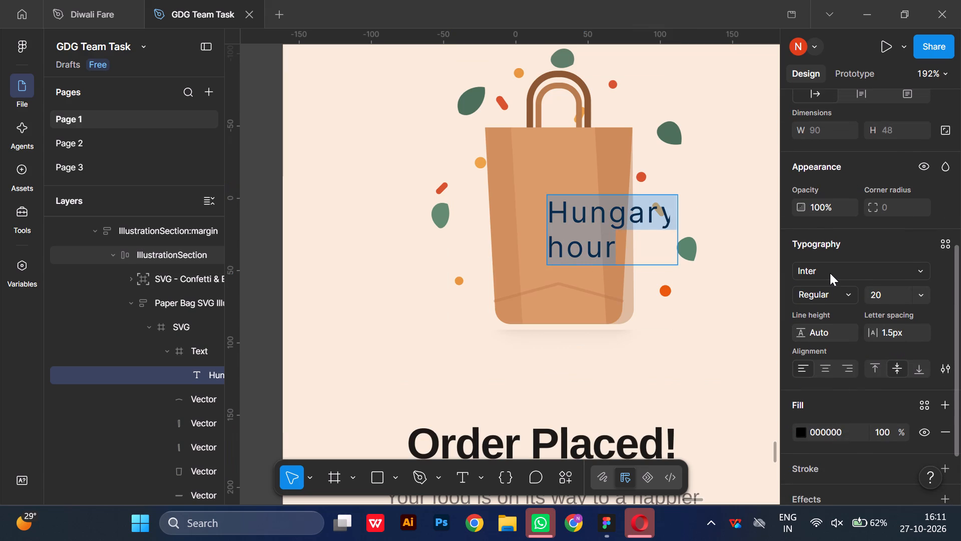
Set the font of the text on the paper bag to Maiden Orange.
{"action": "left_click", "coordinate": [829, 273]}
{"action": "key", "text": "ctrl+v"}
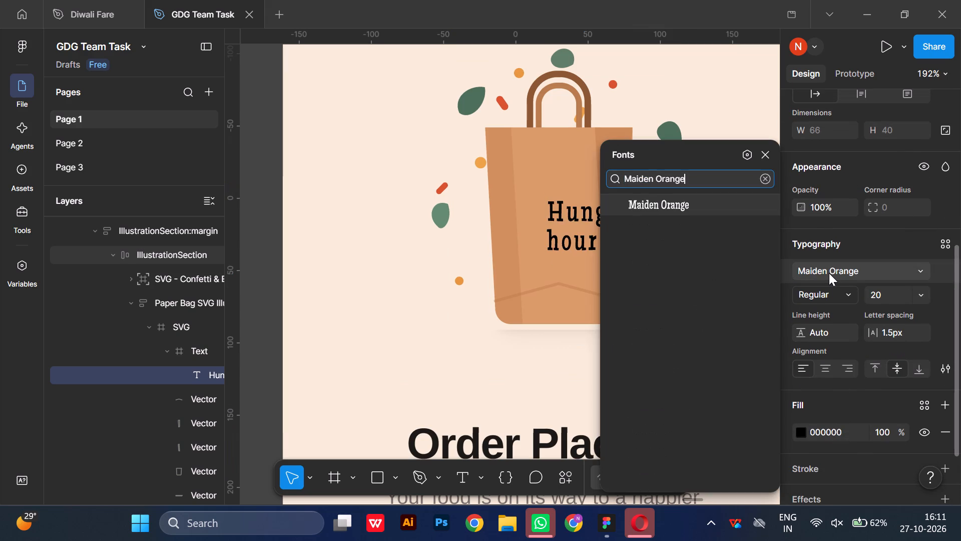
{"action": "left_click", "coordinate": [667, 202]}
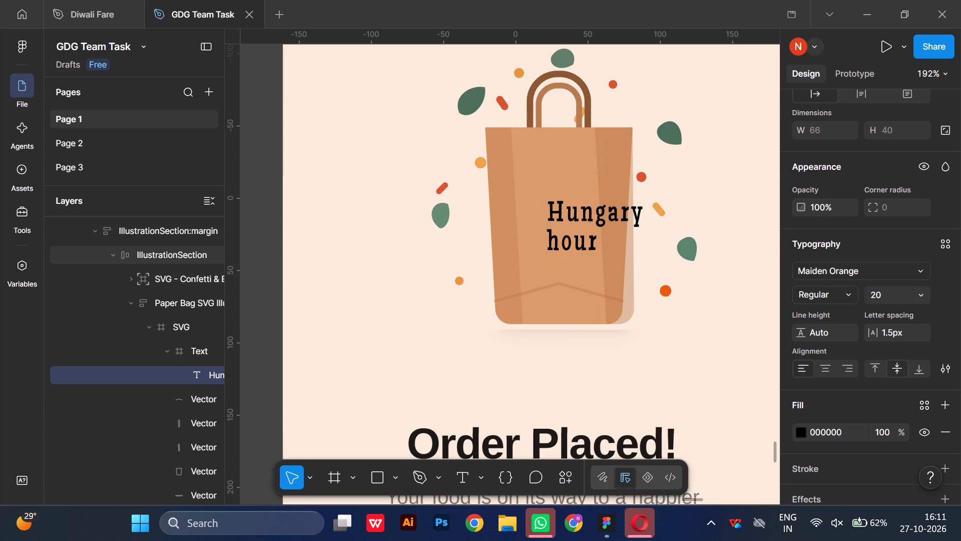
Capitalise the second word of the bag text so it reads "Hour".
{"action": "left_click", "coordinate": [559, 250]}
{"action": "key", "text": "BackSpace"}
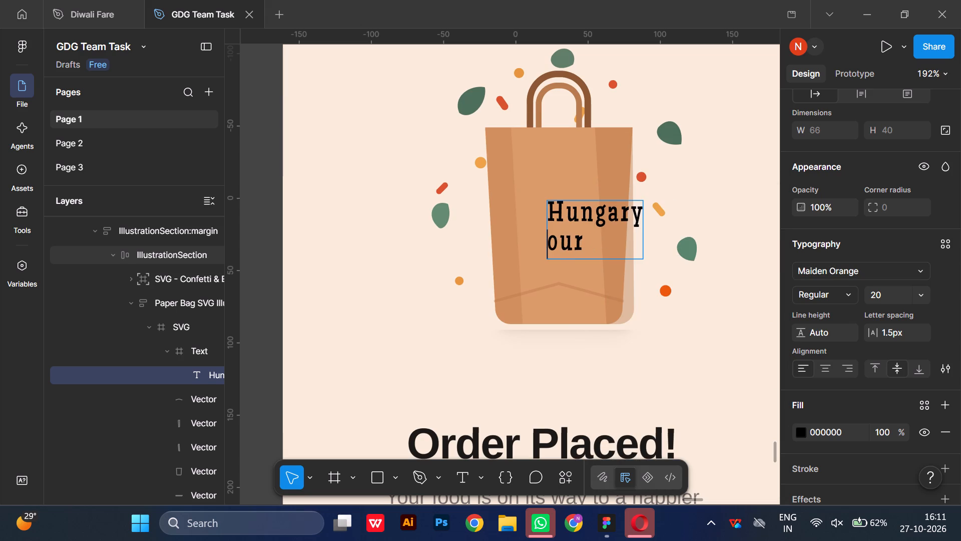
{"action": "key", "text": "shift+h"}
Centre-align the two lines of the "Hungary Hour" text.
{"action": "triple_click", "coordinate": [576, 244]}
{"action": "left_click", "coordinate": [576, 244]}
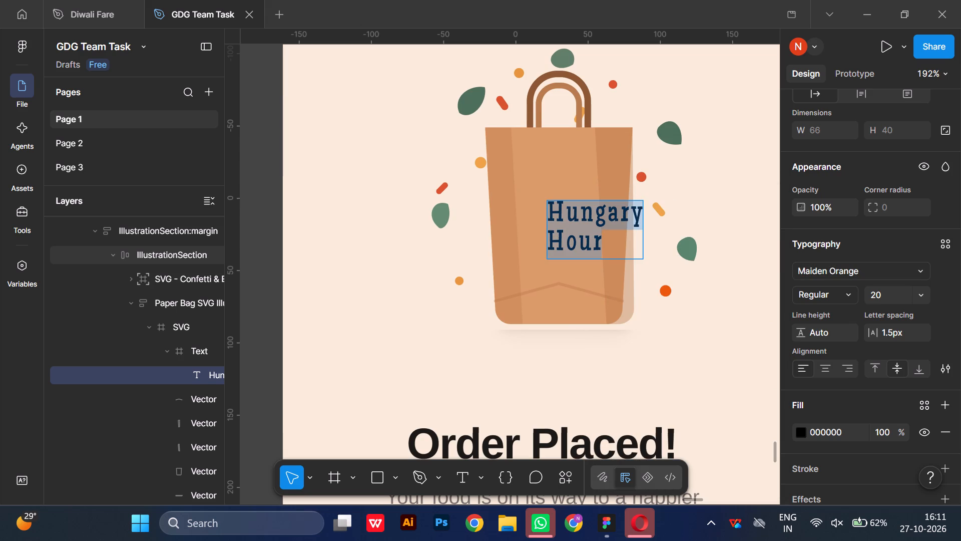
{"action": "left_click", "coordinate": [825, 369]}
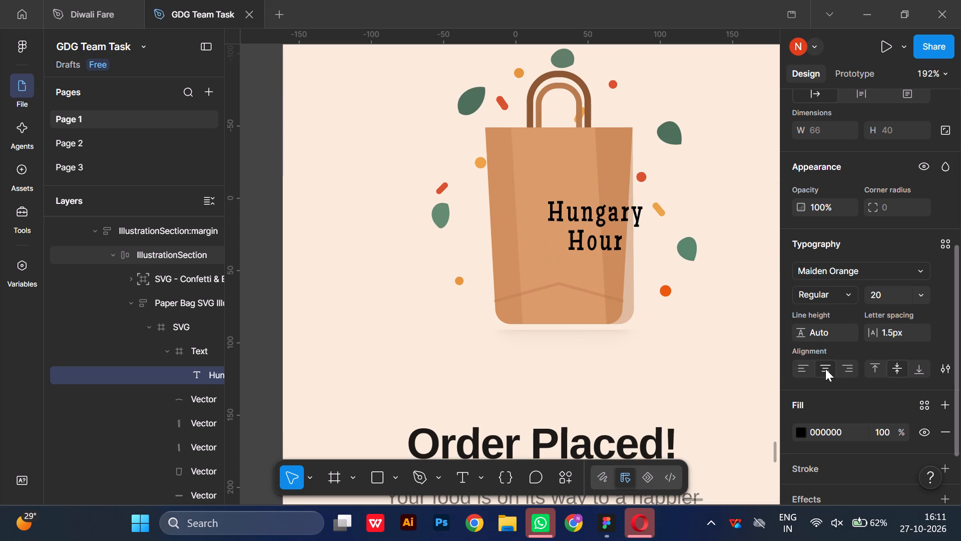
{"action": "left_click", "coordinate": [731, 354]}
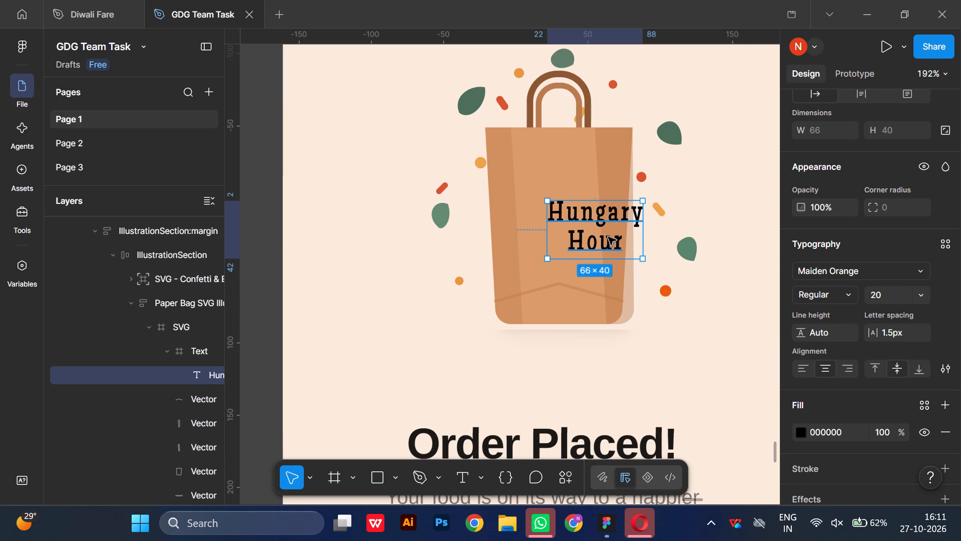
Move the "Hungary Hour" text up onto the bag's front and align it to its horizontal centre, at X -3, Y -14.
{"action": "left_click_drag", "start_coordinate": [583, 235], "coordinate": [554, 215]}
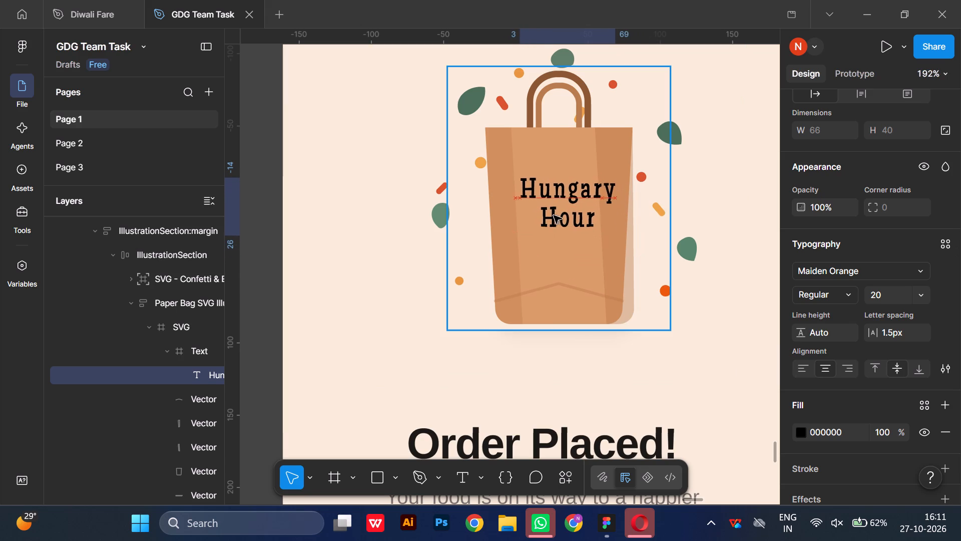
{"action": "left_click_drag", "start_coordinate": [554, 215], "coordinate": [553, 214]}
{"action": "scroll", "coordinate": [822, 225], "scroll_direction": "up", "scroll_amount": 1}
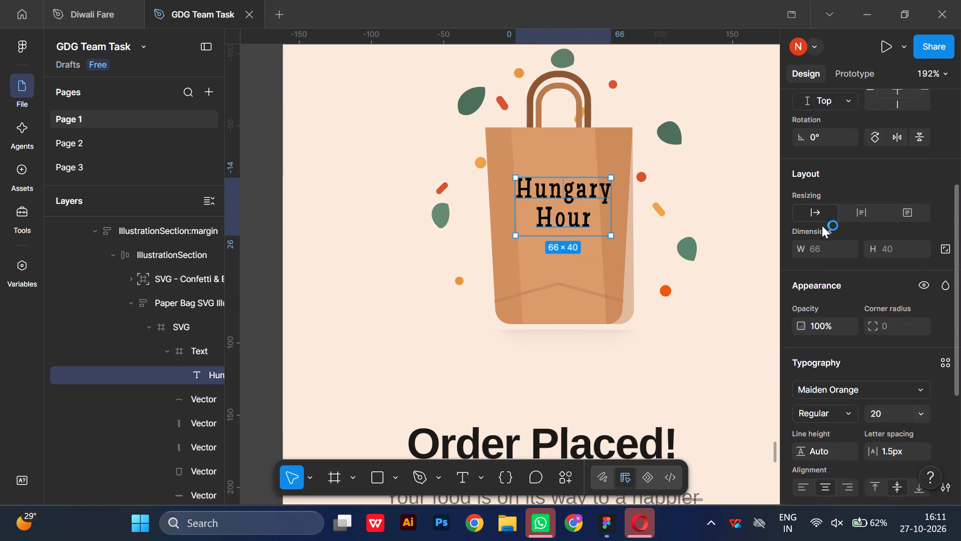
{"action": "scroll", "coordinate": [822, 225], "scroll_direction": "up", "scroll_amount": 2}
{"action": "left_click", "coordinate": [835, 179]}
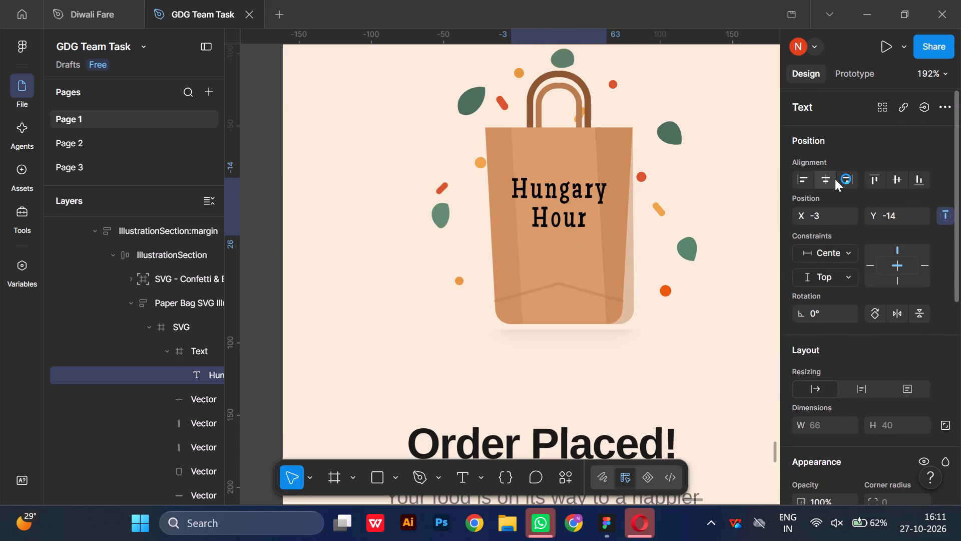
Open the bag text's fill colour and start sampling a replacement with the eyedropper around the login screen's HUNGRY HOUR title.
{"action": "scroll", "coordinate": [751, 254], "scroll_direction": "left", "scroll_amount": 1}
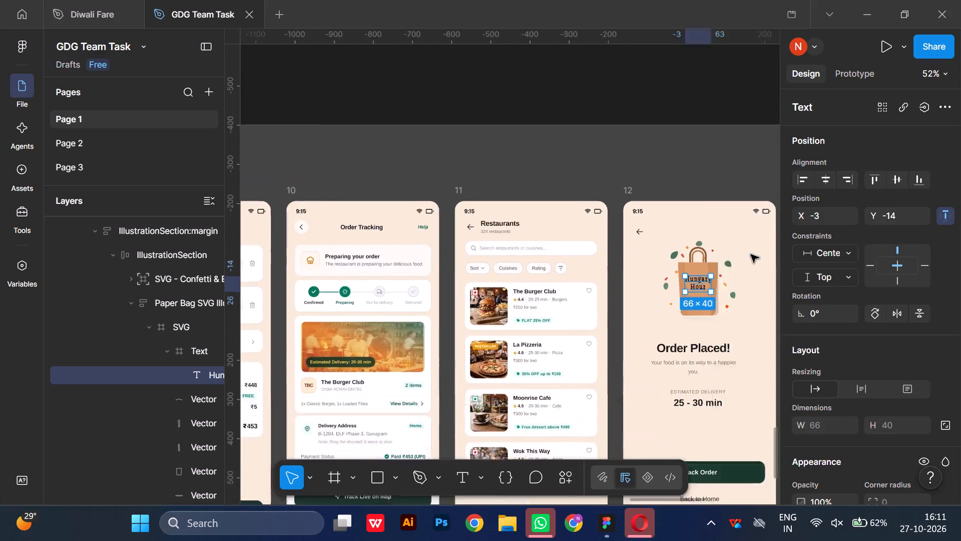
{"action": "scroll", "coordinate": [751, 254], "scroll_direction": "left", "scroll_amount": 1}
{"action": "scroll", "coordinate": [814, 345], "scroll_direction": "down", "scroll_amount": 2}
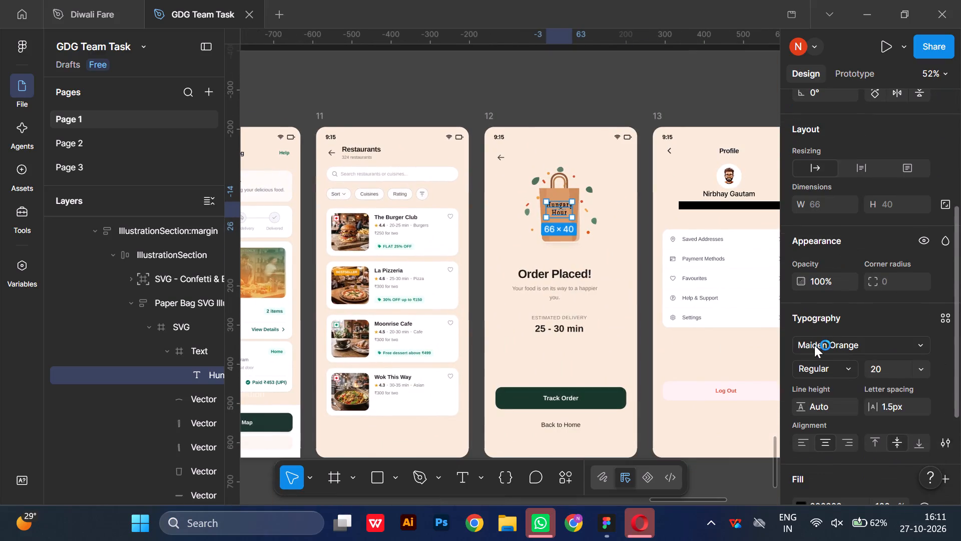
{"action": "scroll", "coordinate": [835, 400], "scroll_direction": "down", "scroll_amount": 1}
{"action": "left_click", "coordinate": [802, 382]}
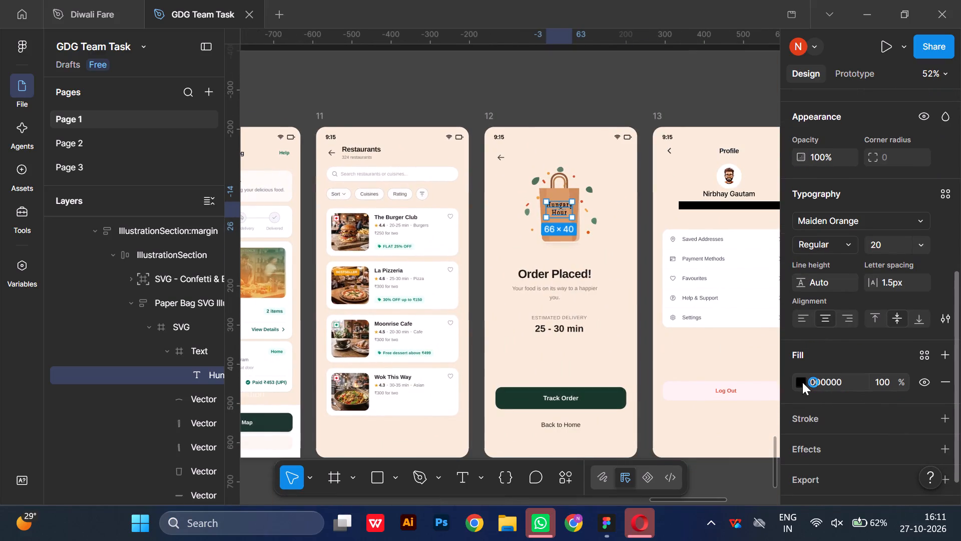
{"action": "left_click", "coordinate": [618, 368]}
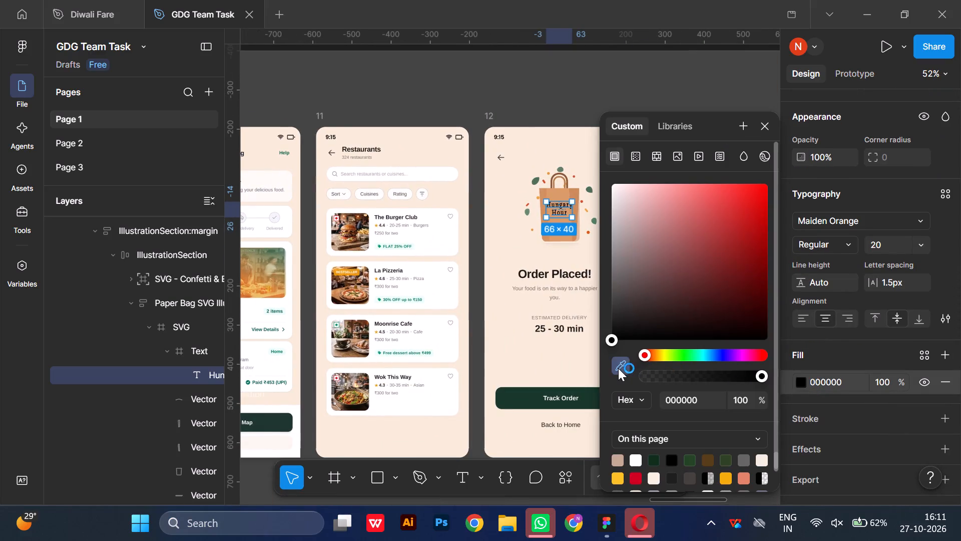
{"action": "scroll", "coordinate": [485, 270], "scroll_direction": "right", "scroll_amount": 10}
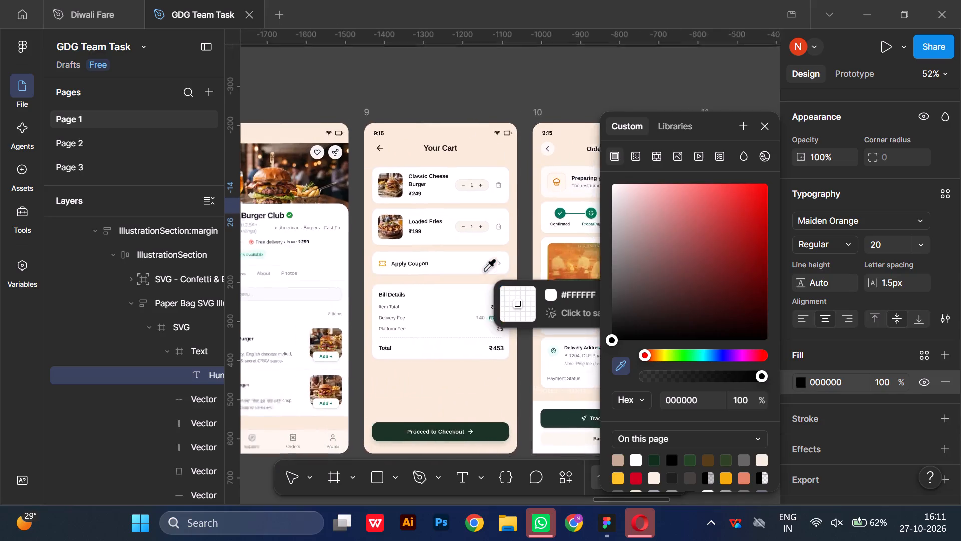
{"action": "scroll", "coordinate": [485, 270], "scroll_direction": "right", "scroll_amount": 13}
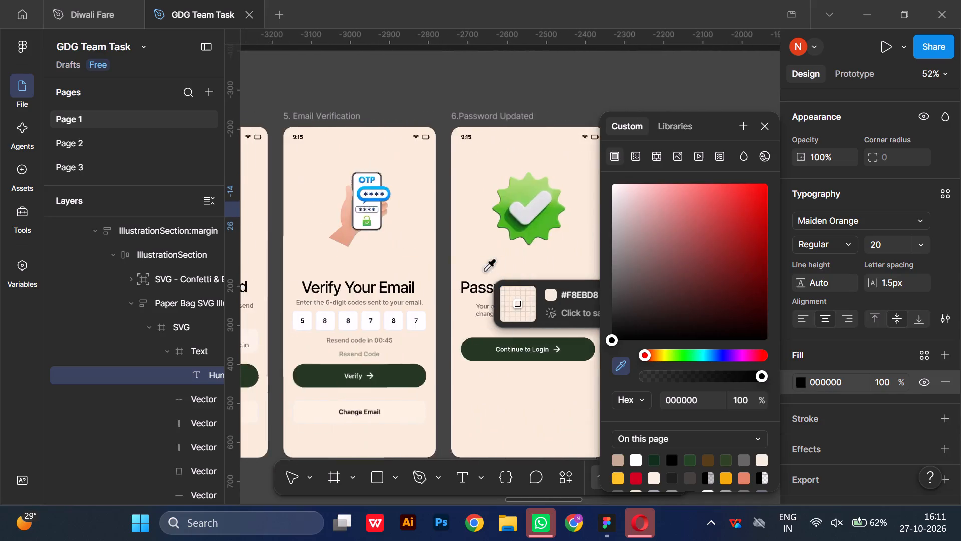
{"action": "scroll", "coordinate": [485, 270], "scroll_direction": "right", "scroll_amount": 9}
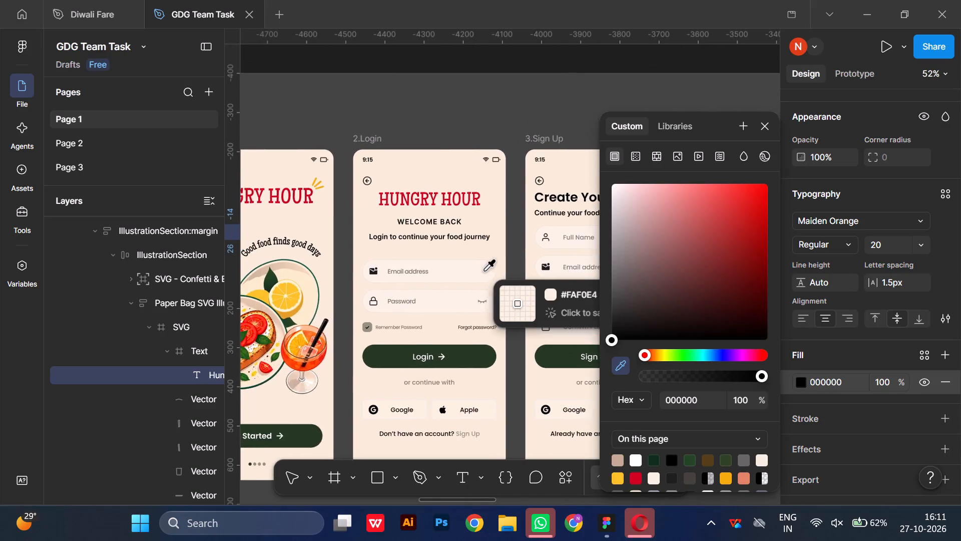
{"action": "scroll", "coordinate": [485, 270], "scroll_direction": "up", "scroll_amount": 1}
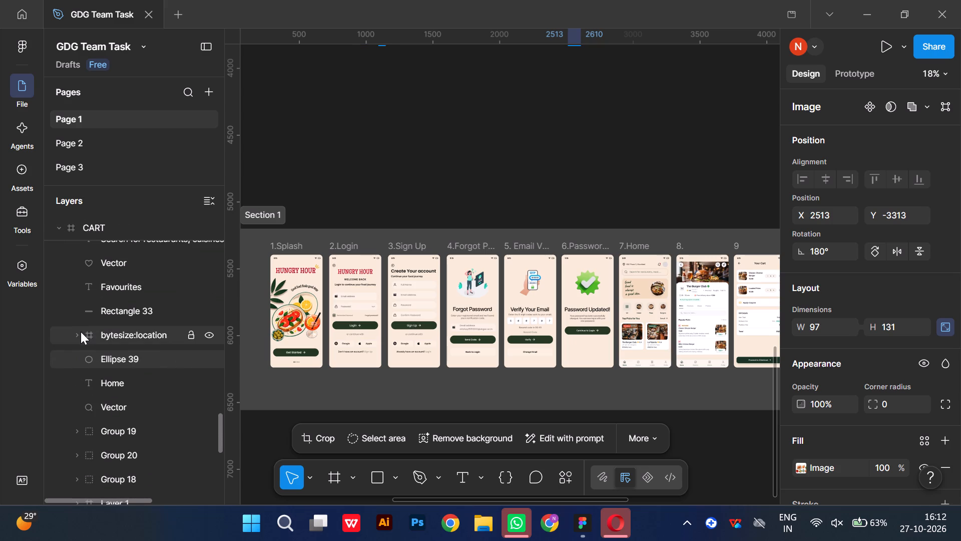
Examine the whole page of frames, looking closely at the desktop landing page and sign-up designs.
{"action": "left_click", "coordinate": [81, 332]}
{"action": "scroll", "coordinate": [81, 332], "scroll_direction": "down", "scroll_amount": 2}
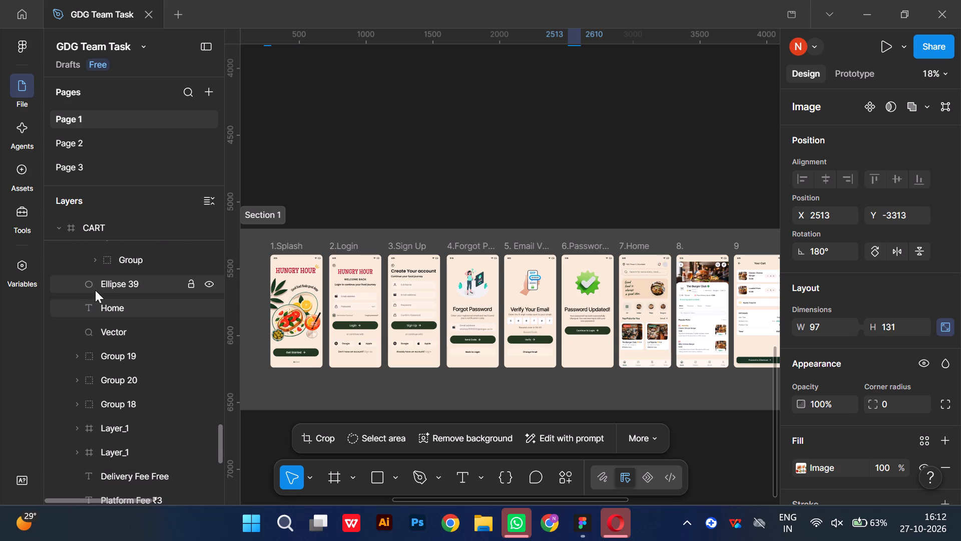
{"action": "left_click", "coordinate": [384, 165]}
{"action": "key", "text": "shift+exclam"}
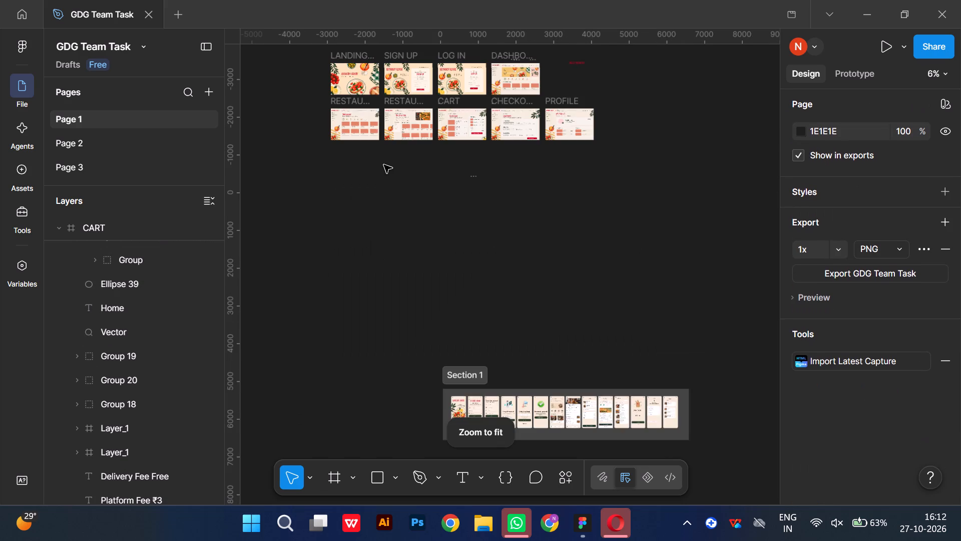
{"action": "scroll", "coordinate": [435, 275], "scroll_direction": "up", "scroll_amount": 1}
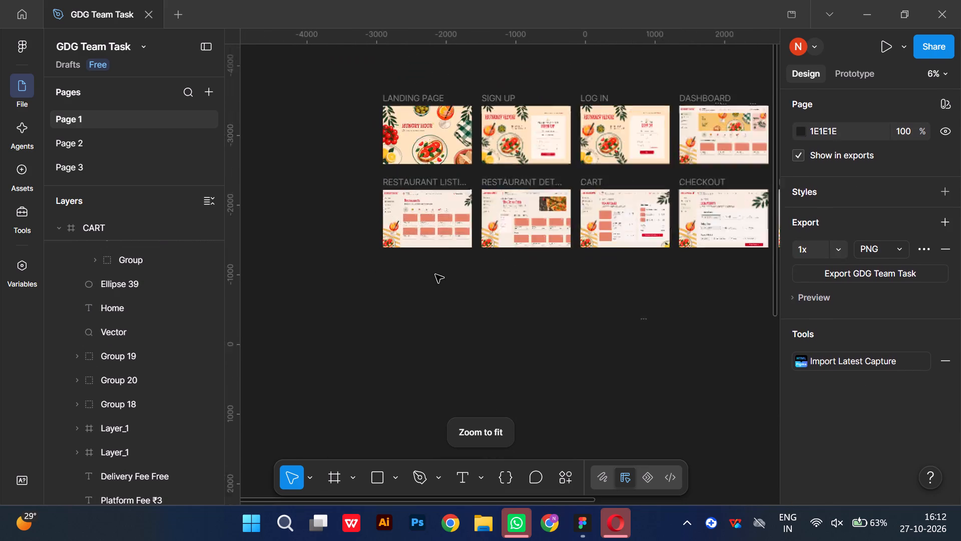
{"action": "scroll", "coordinate": [435, 275], "scroll_direction": "up", "scroll_amount": 2}
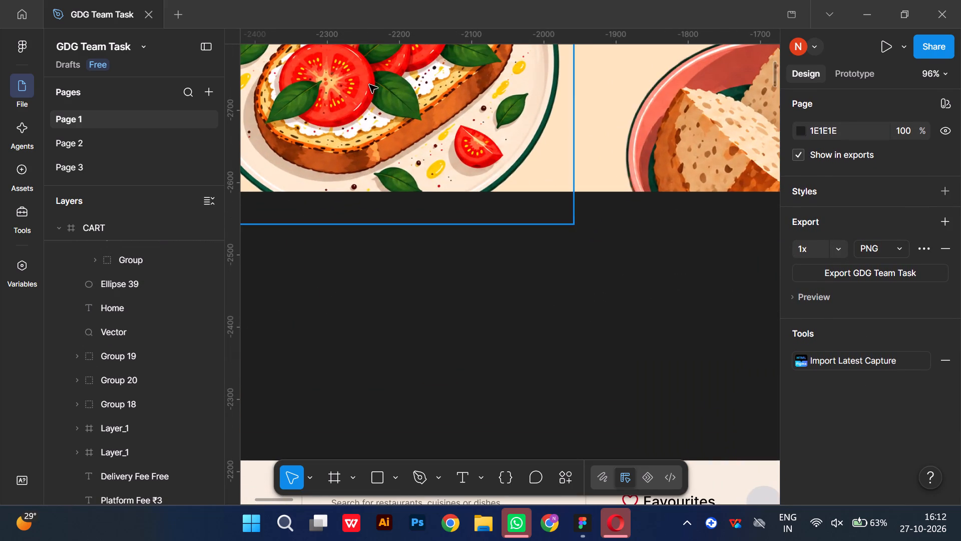
{"action": "scroll", "coordinate": [367, 94], "scroll_direction": "up", "scroll_amount": 1}
{"action": "scroll", "coordinate": [344, 200], "scroll_direction": "left", "scroll_amount": 3}
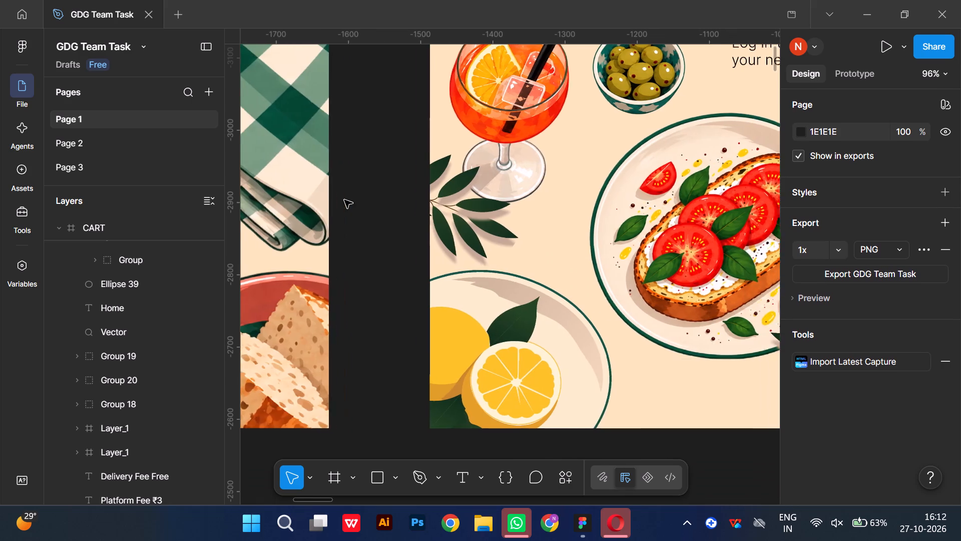
{"action": "scroll", "coordinate": [344, 200], "scroll_direction": "left", "scroll_amount": 1}
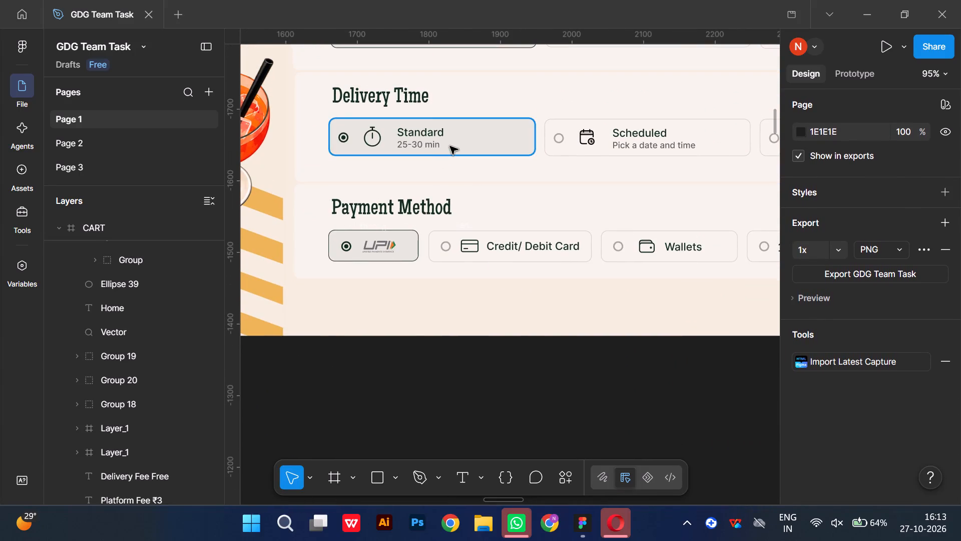
Inspect the option cards under Delivery Time and Payment Method in the CHECKOUT frame, including the background rectangle of the Standard card.
{"action": "left_click", "coordinate": [450, 146]}
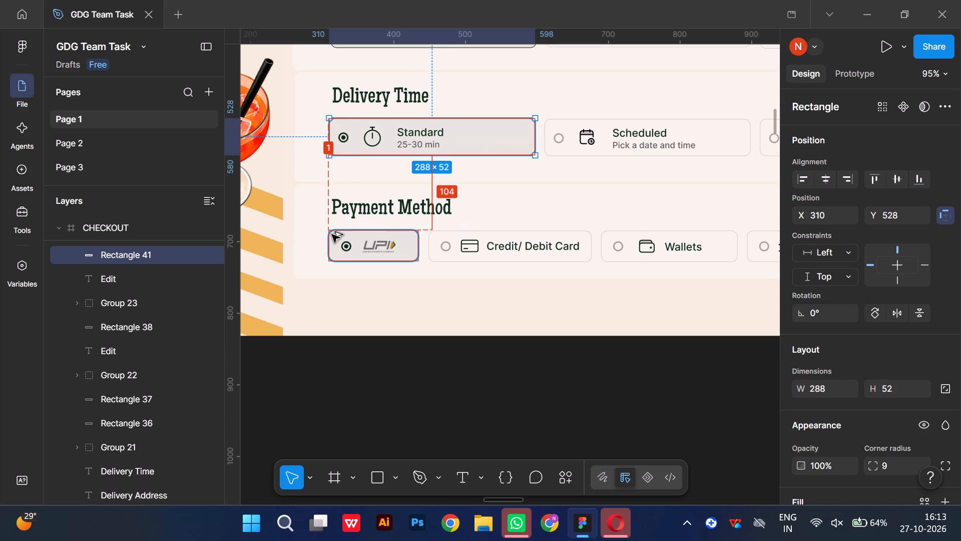
{"action": "scroll", "coordinate": [451, 323], "scroll_direction": "left", "scroll_amount": 1}
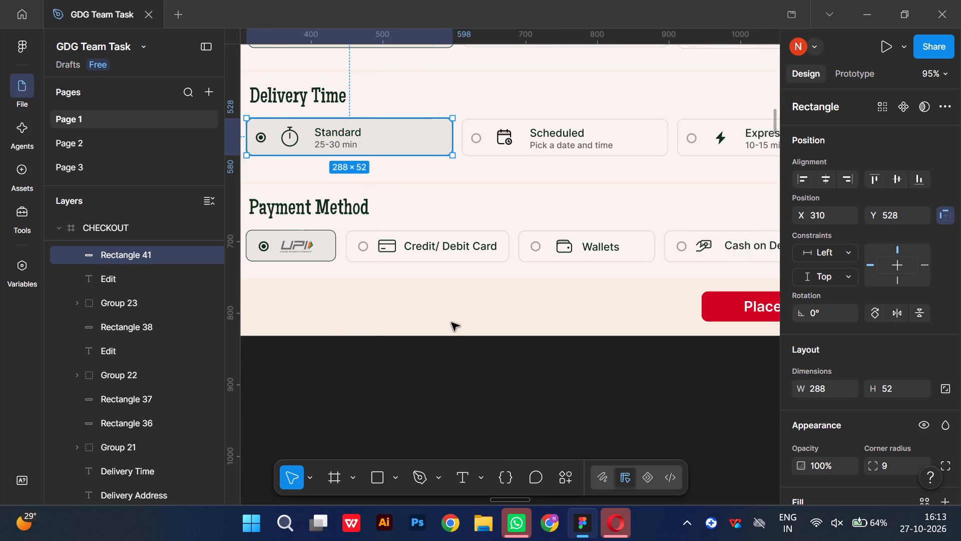
{"action": "scroll", "coordinate": [451, 323], "scroll_direction": "left", "scroll_amount": 1}
{"action": "left_click", "coordinate": [514, 142]}
{"action": "double_click", "coordinate": [514, 142]}
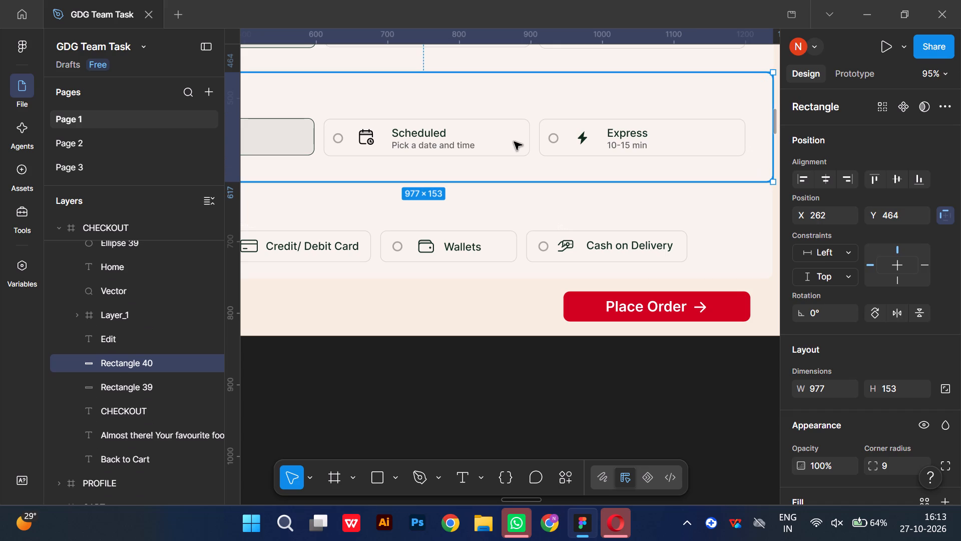
{"action": "left_click", "coordinate": [504, 348]}
{"action": "scroll", "coordinate": [504, 348], "scroll_direction": "right", "scroll_amount": 2}
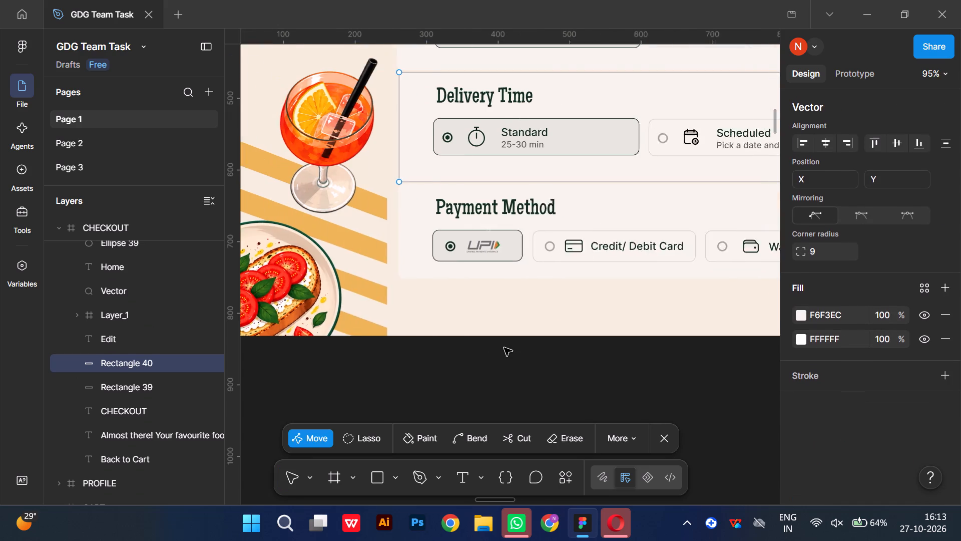
{"action": "scroll", "coordinate": [504, 348], "scroll_direction": "right", "scroll_amount": 1}
{"action": "left_click", "coordinate": [635, 152]}
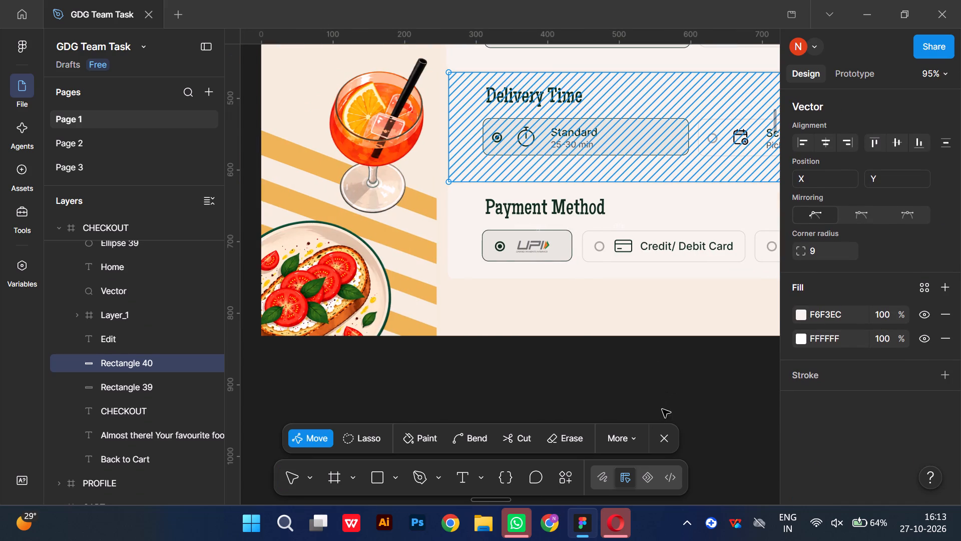
{"action": "left_click", "coordinate": [666, 429]}
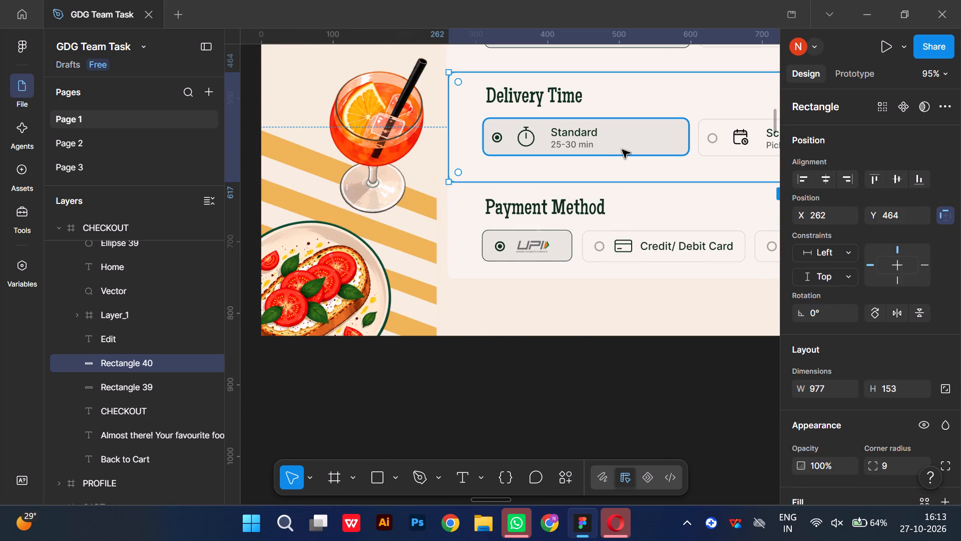
{"action": "left_click", "coordinate": [622, 150]}
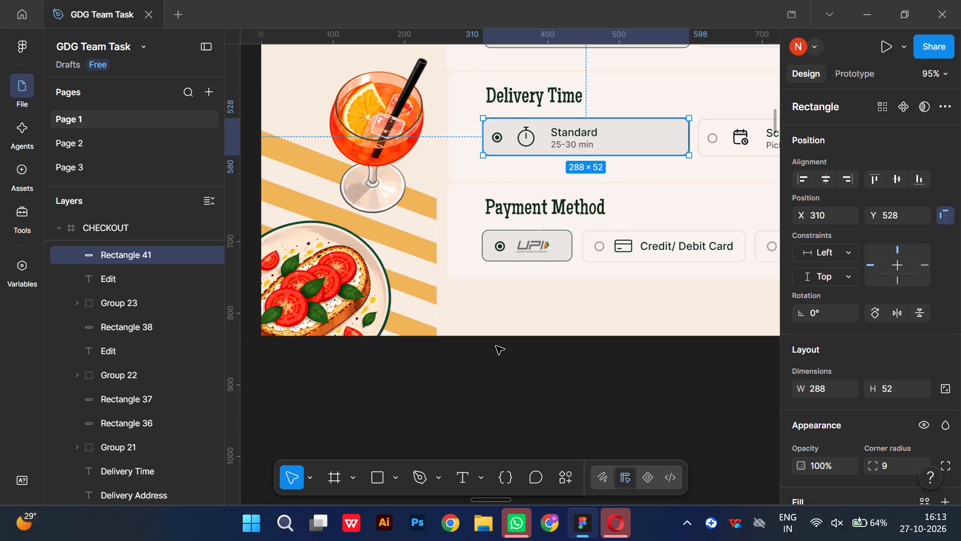
{"action": "scroll", "coordinate": [496, 346], "scroll_direction": "left", "scroll_amount": 1}
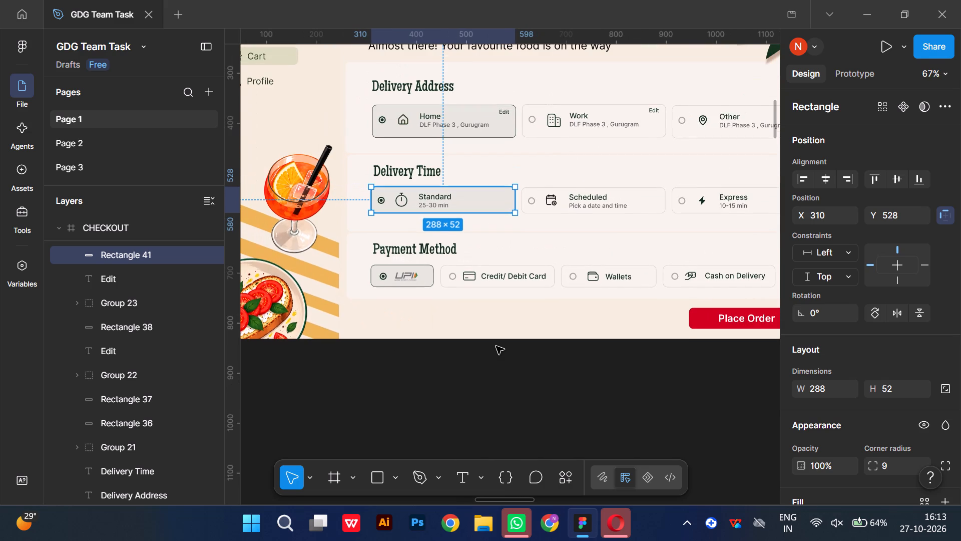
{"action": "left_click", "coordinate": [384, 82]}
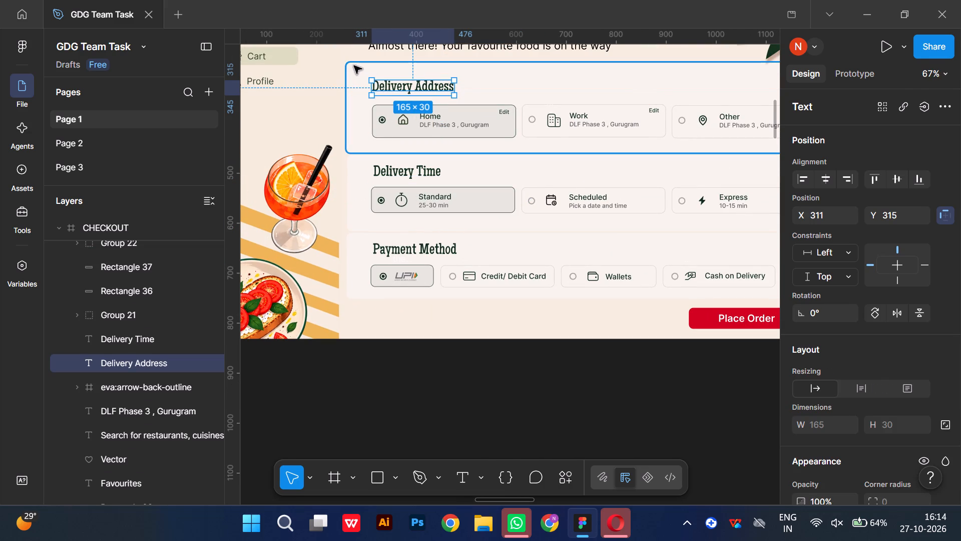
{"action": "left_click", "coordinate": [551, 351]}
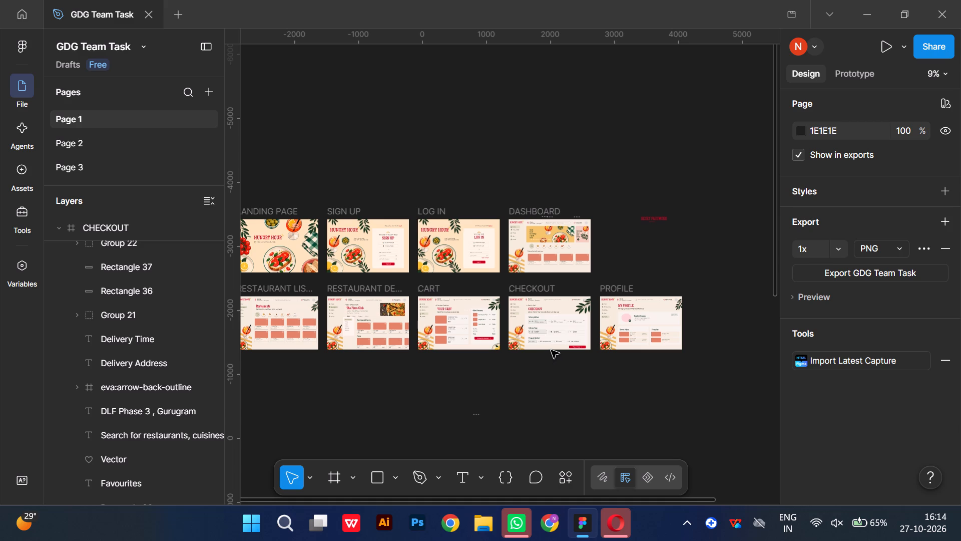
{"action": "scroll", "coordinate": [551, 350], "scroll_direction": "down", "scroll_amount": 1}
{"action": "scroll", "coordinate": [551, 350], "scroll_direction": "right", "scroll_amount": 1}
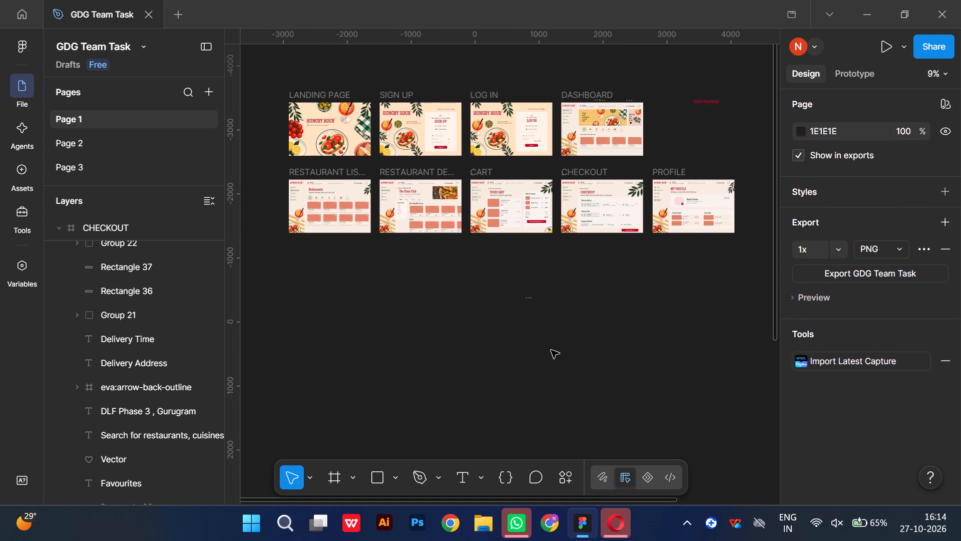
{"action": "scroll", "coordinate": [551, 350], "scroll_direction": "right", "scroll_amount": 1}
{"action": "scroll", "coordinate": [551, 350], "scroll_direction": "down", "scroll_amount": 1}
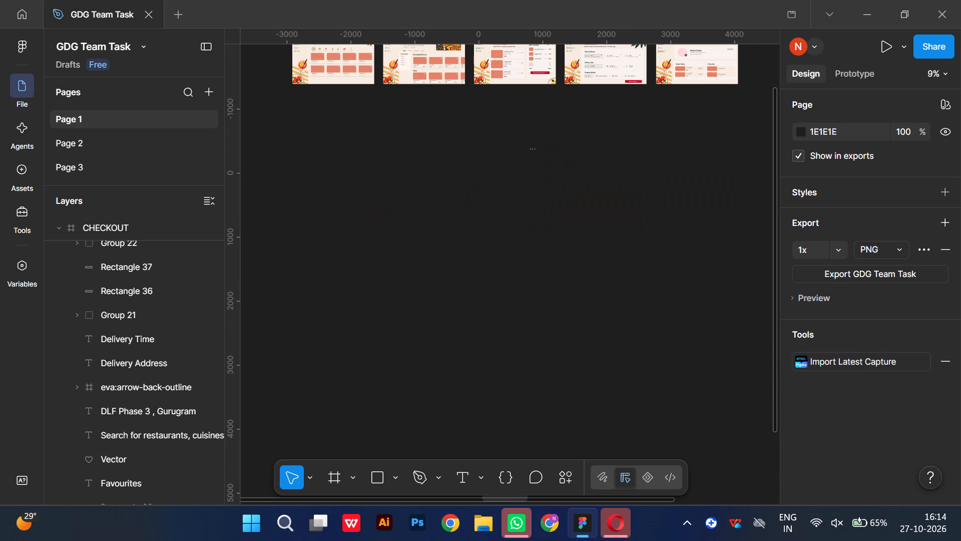
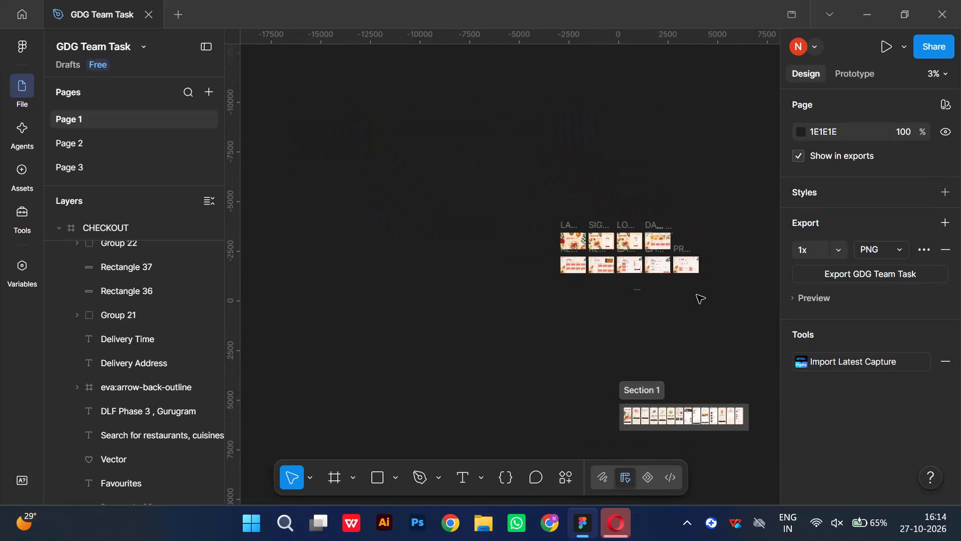
Look over the row of mobile app screens in Section 1, towards the final frames 7 to 14.
{"action": "scroll", "coordinate": [697, 295], "scroll_direction": "left", "scroll_amount": 1}
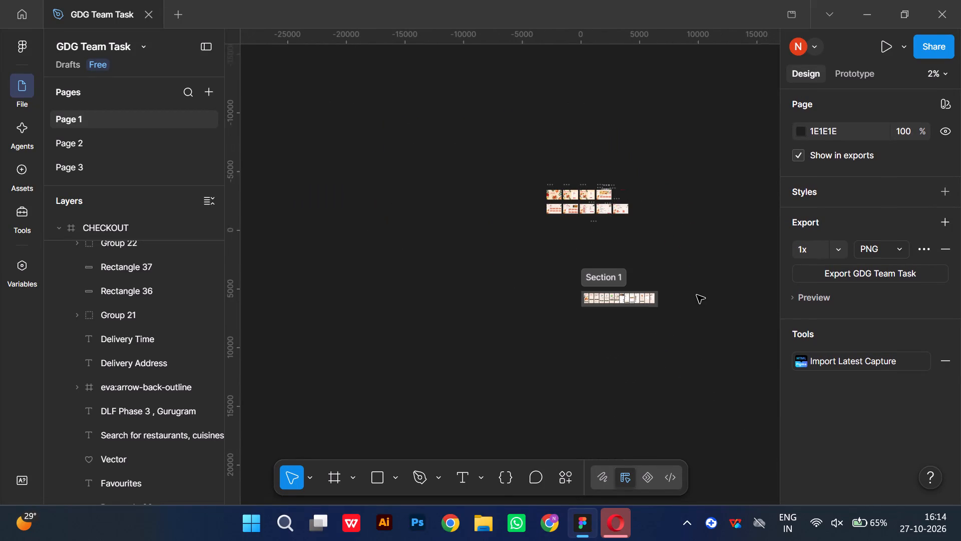
{"action": "scroll", "coordinate": [697, 295], "scroll_direction": "left", "scroll_amount": 1}
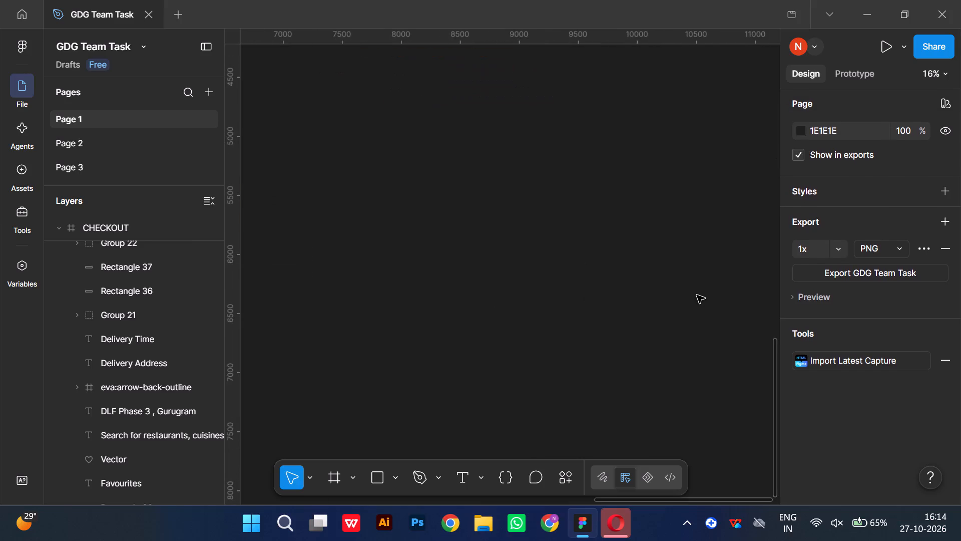
{"action": "scroll", "coordinate": [697, 295], "scroll_direction": "right", "scroll_amount": 5}
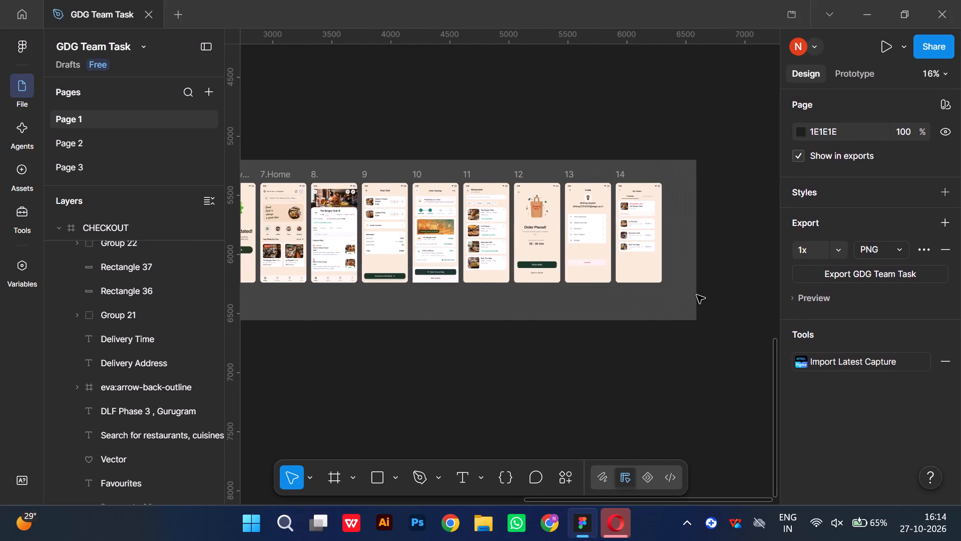
{"action": "scroll", "coordinate": [697, 295], "scroll_direction": "right", "scroll_amount": 3}
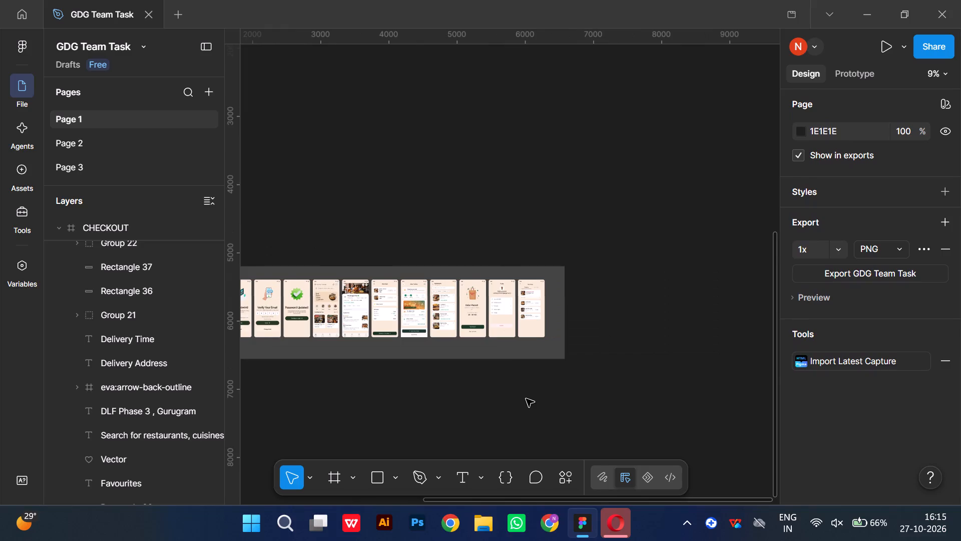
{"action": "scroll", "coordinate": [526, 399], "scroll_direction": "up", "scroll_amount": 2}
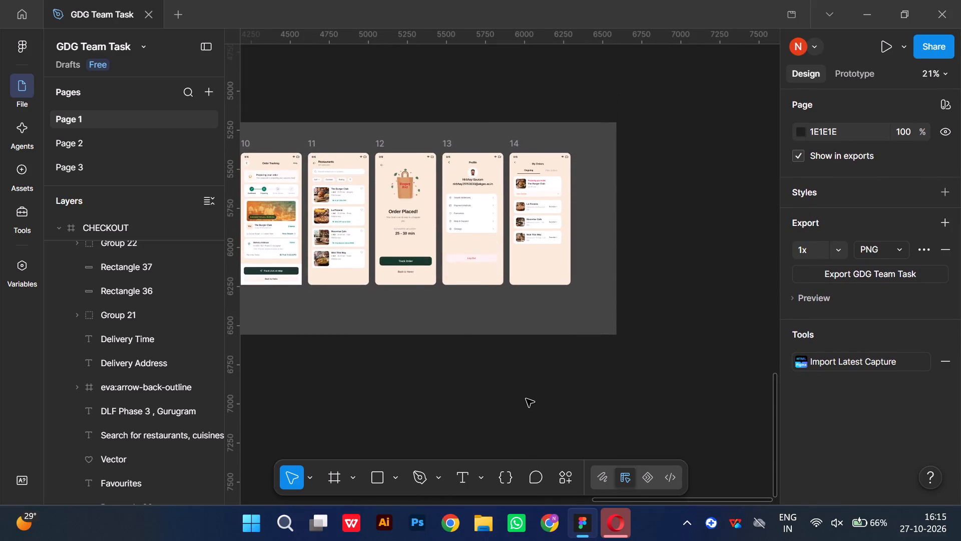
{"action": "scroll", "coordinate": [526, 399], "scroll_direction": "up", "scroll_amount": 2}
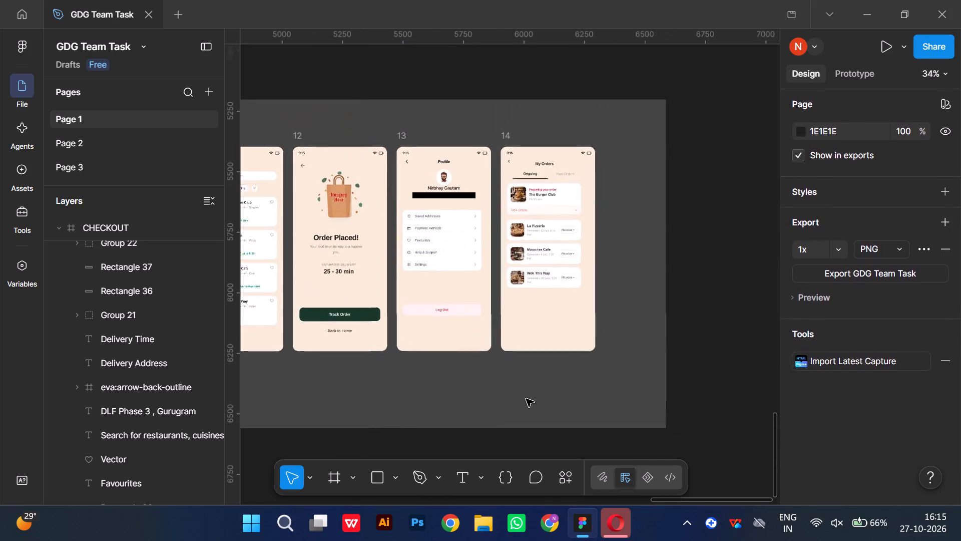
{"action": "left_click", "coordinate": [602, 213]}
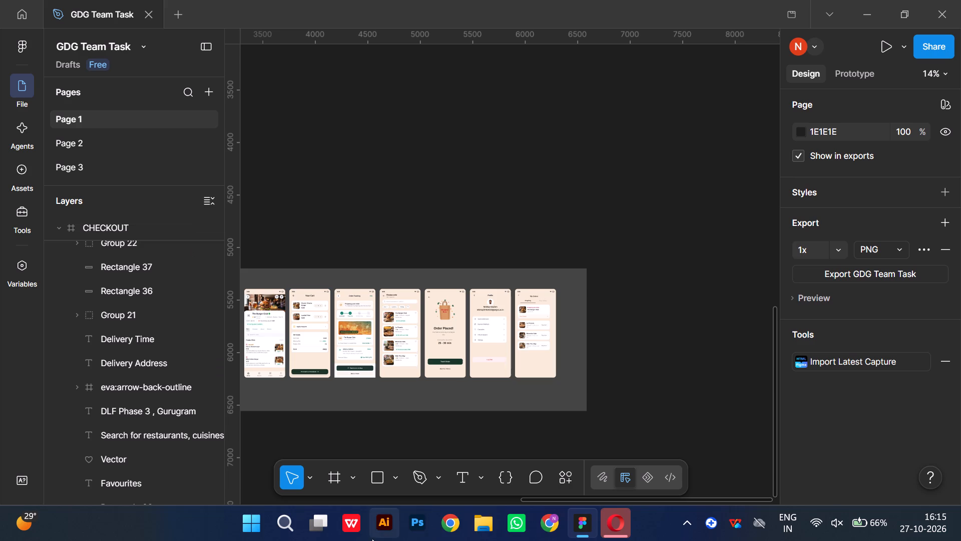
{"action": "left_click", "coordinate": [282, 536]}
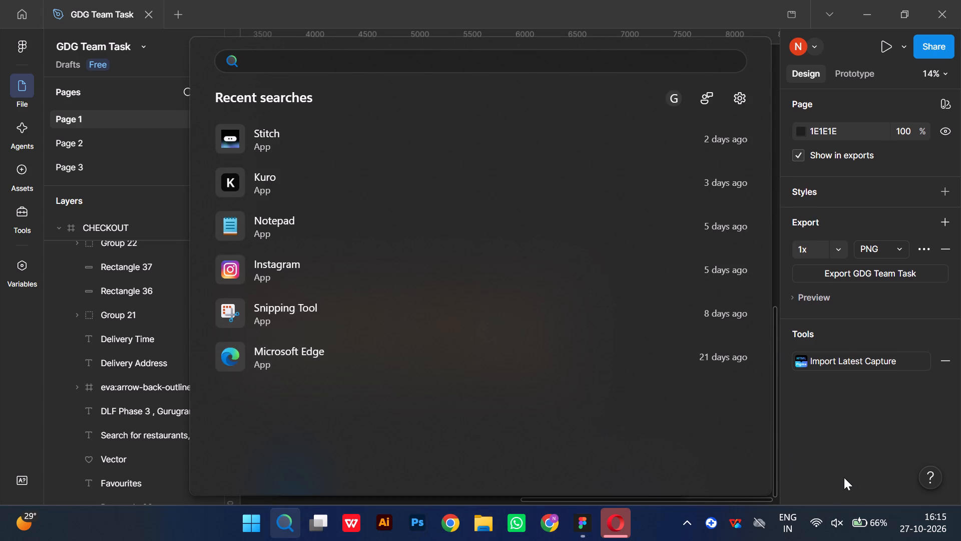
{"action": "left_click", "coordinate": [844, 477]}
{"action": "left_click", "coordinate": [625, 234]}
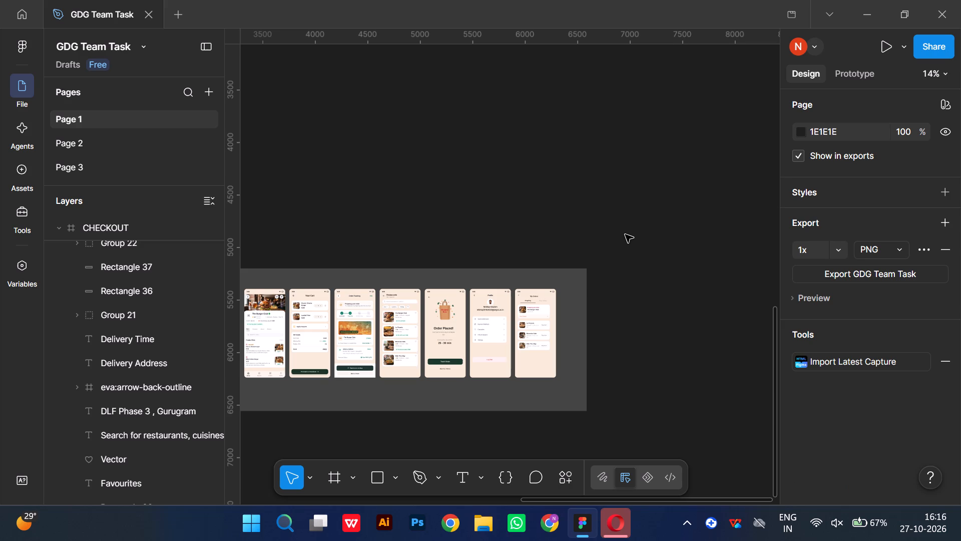
Go to the Drafts file browser and open the CCC Team Task design file.
{"action": "left_click", "coordinate": [1, 0]}
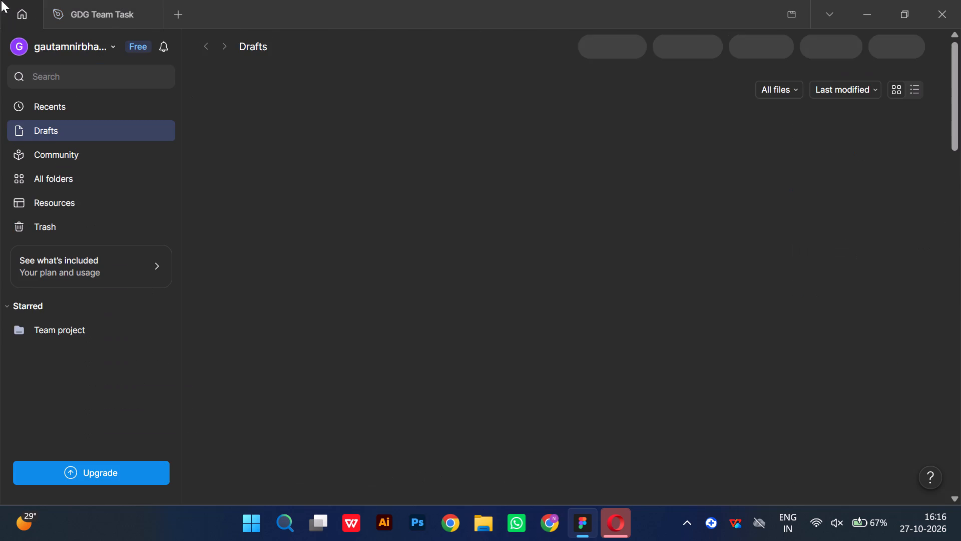
{"action": "scroll", "coordinate": [396, 347], "scroll_direction": "down", "scroll_amount": 1}
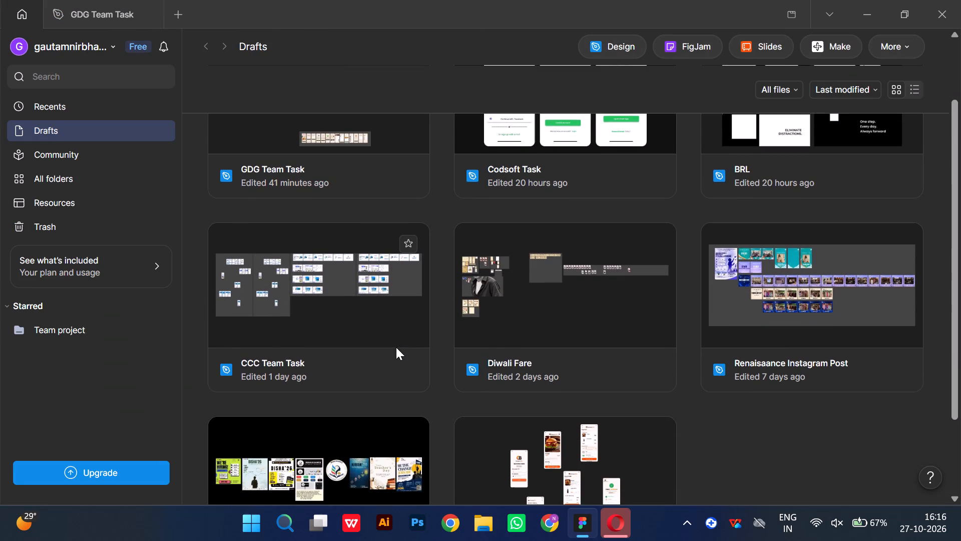
{"action": "scroll", "coordinate": [396, 347], "scroll_direction": "down", "scroll_amount": 1}
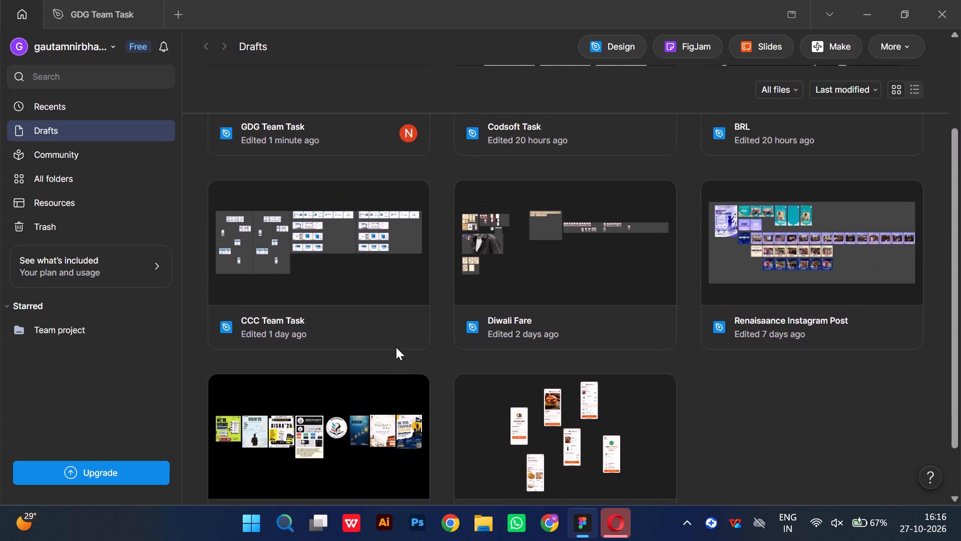
{"action": "scroll", "coordinate": [396, 347], "scroll_direction": "up", "scroll_amount": 2}
{"action": "scroll", "coordinate": [396, 347], "scroll_direction": "down", "scroll_amount": 1}
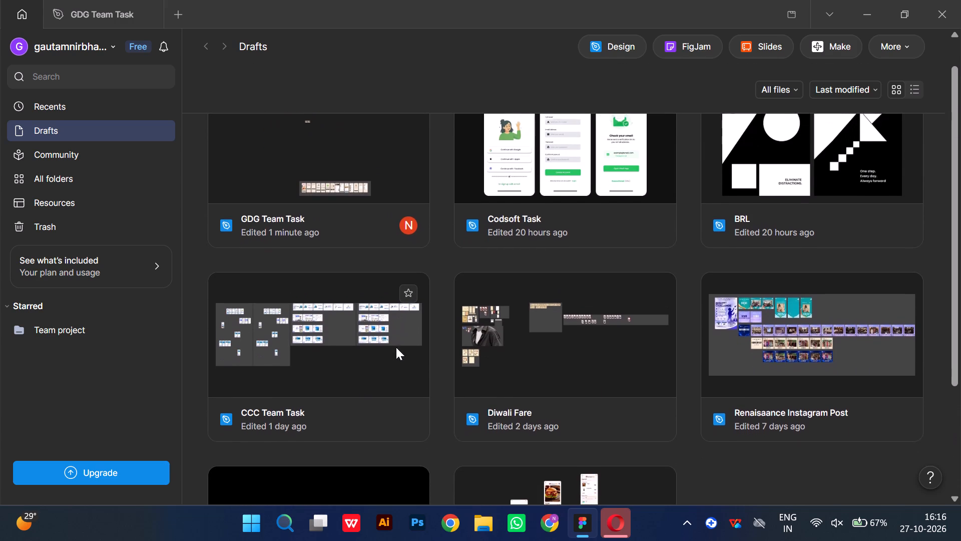
{"action": "scroll", "coordinate": [396, 347], "scroll_direction": "down", "scroll_amount": 1}
{"action": "triple_click", "coordinate": [337, 326]}
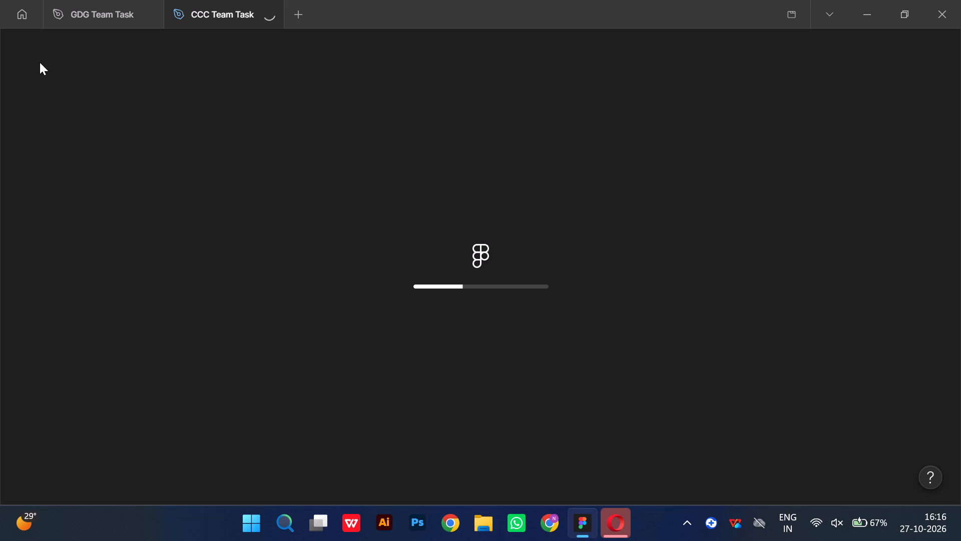
Return to the file browser and open the starred Team project folder.
{"action": "left_click", "coordinate": [31, 23]}
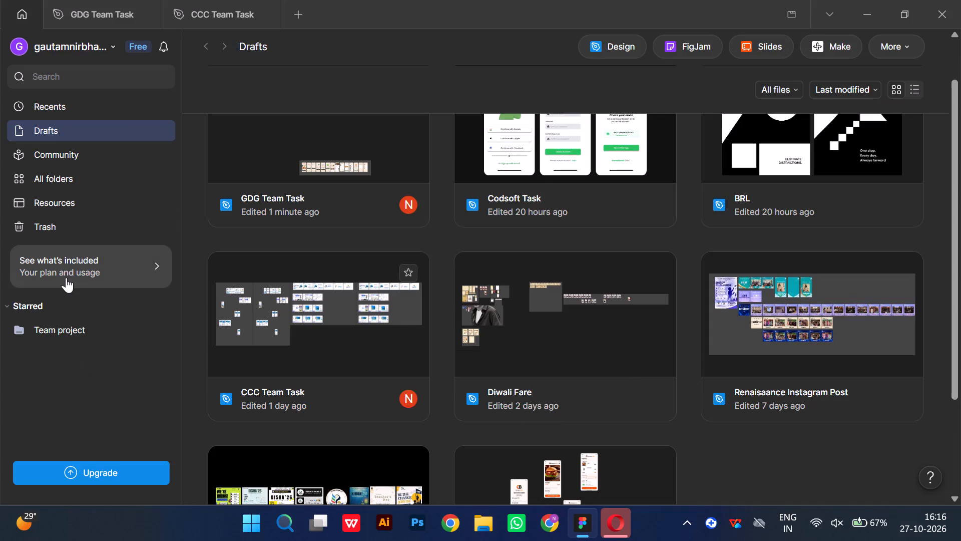
{"action": "left_click", "coordinate": [64, 338]}
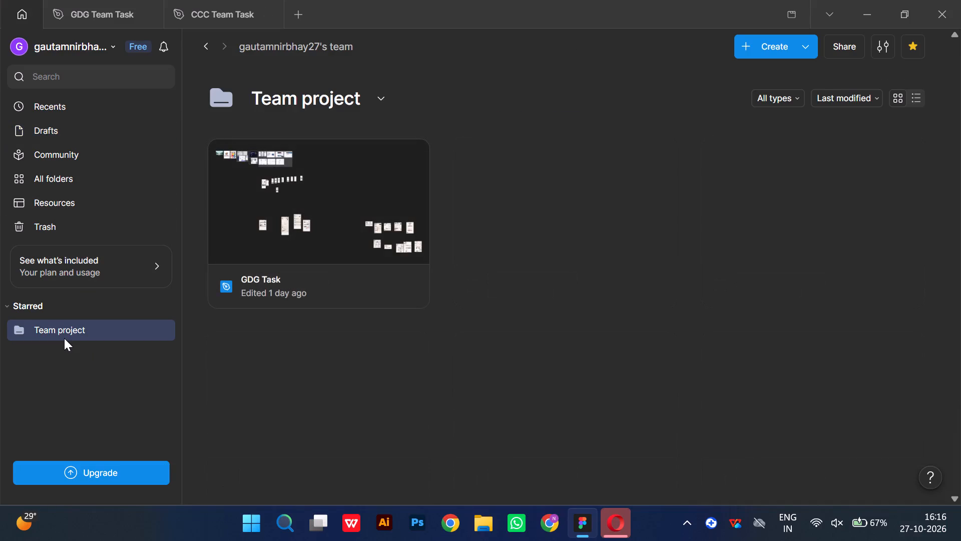
Check the recent files and the account details, and look over the CCC Draft page of the CCC Team Task file.
{"action": "left_click", "coordinate": [61, 103]}
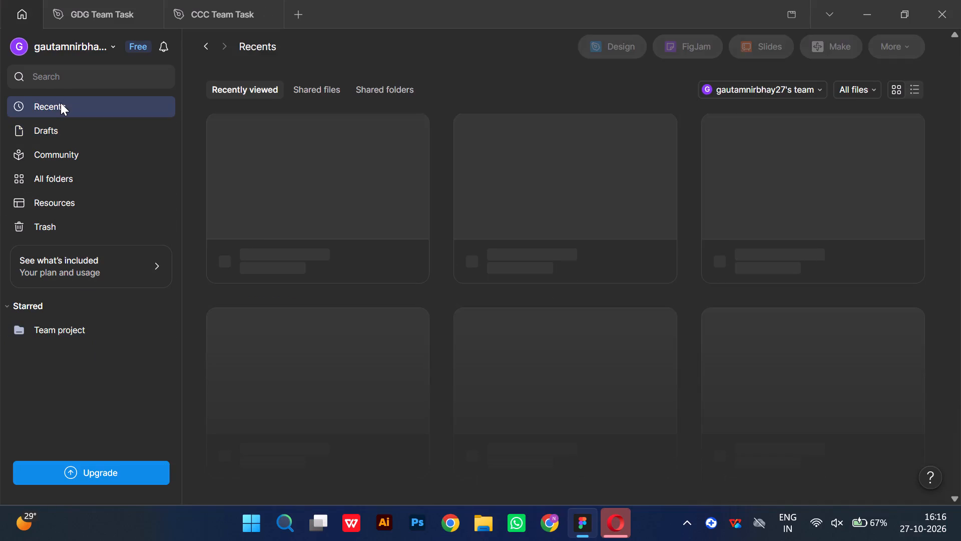
{"action": "left_click", "coordinate": [66, 52]}
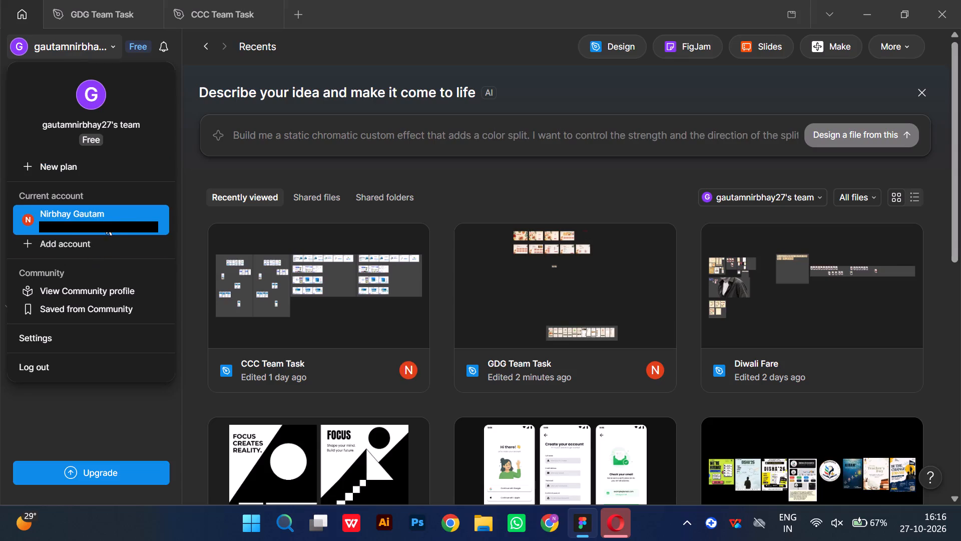
{"action": "left_click", "coordinate": [195, 0]}
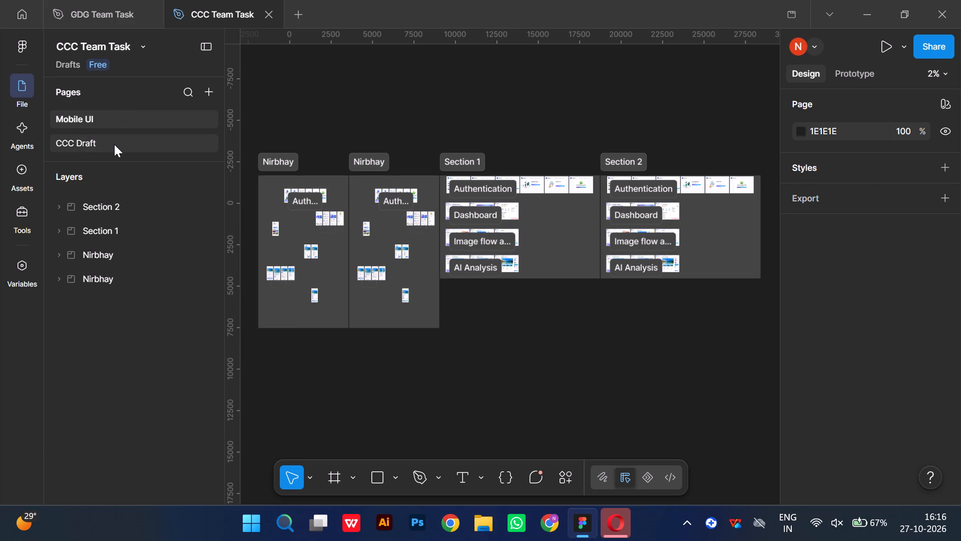
{"action": "left_click", "coordinate": [114, 144]}
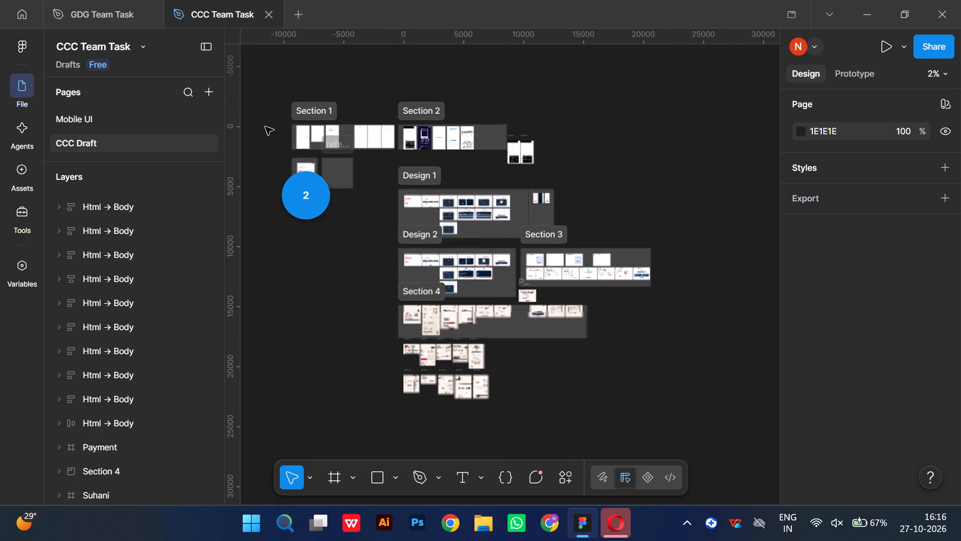
Return to the GDG Team Task file and examine the mobile screens in Section 1, closely viewing Splash, Login and Sign Up.
{"action": "left_click", "coordinate": [110, 0]}
{"action": "left_click", "coordinate": [324, 199]}
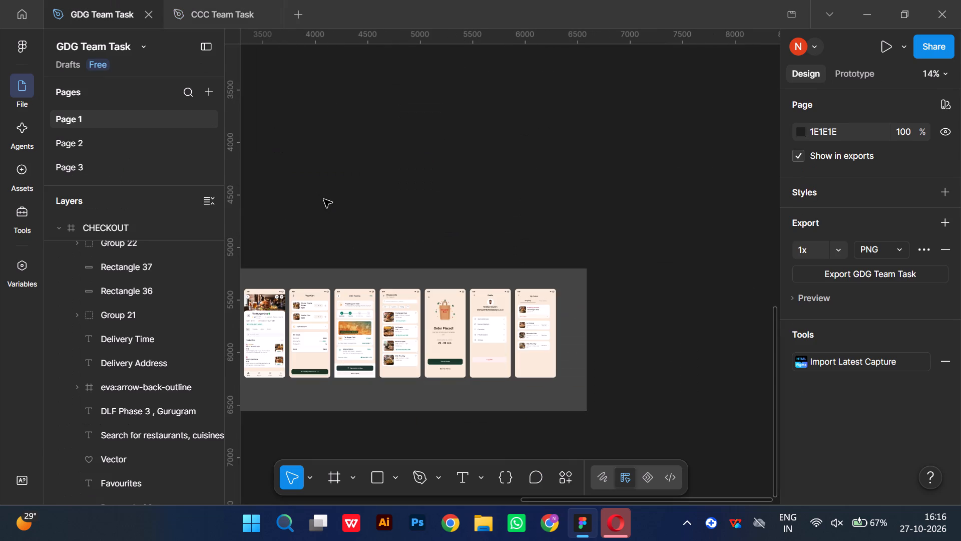
{"action": "key", "text": "shift+exclam"}
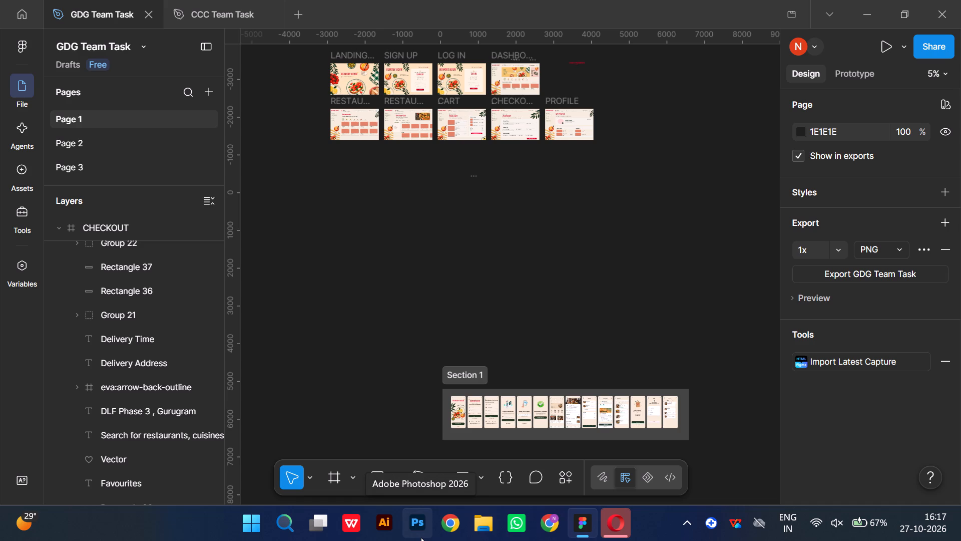
{"action": "scroll", "coordinate": [374, 400], "scroll_direction": "down", "scroll_amount": 1}
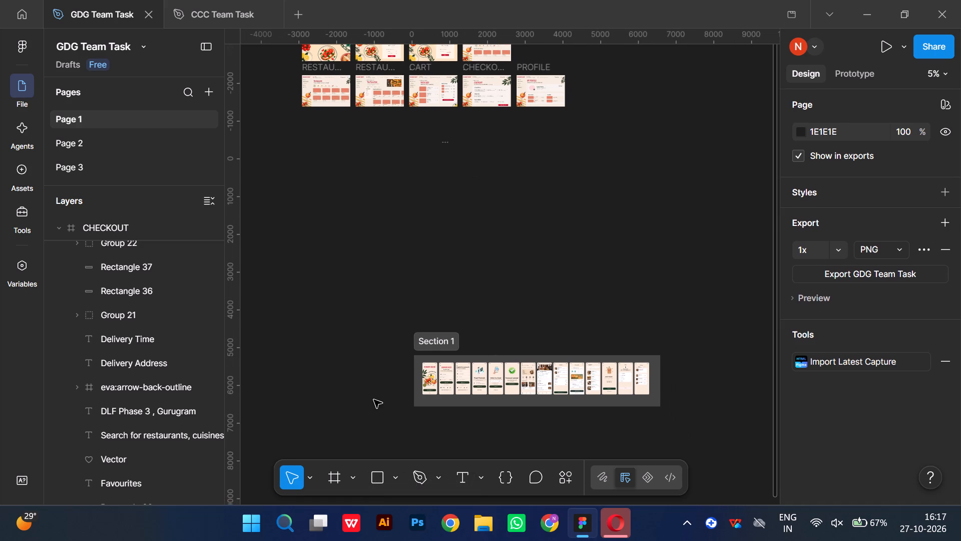
{"action": "scroll", "coordinate": [374, 400], "scroll_direction": "left", "scroll_amount": 1}
{"action": "scroll", "coordinate": [374, 400], "scroll_direction": "down", "scroll_amount": 1}
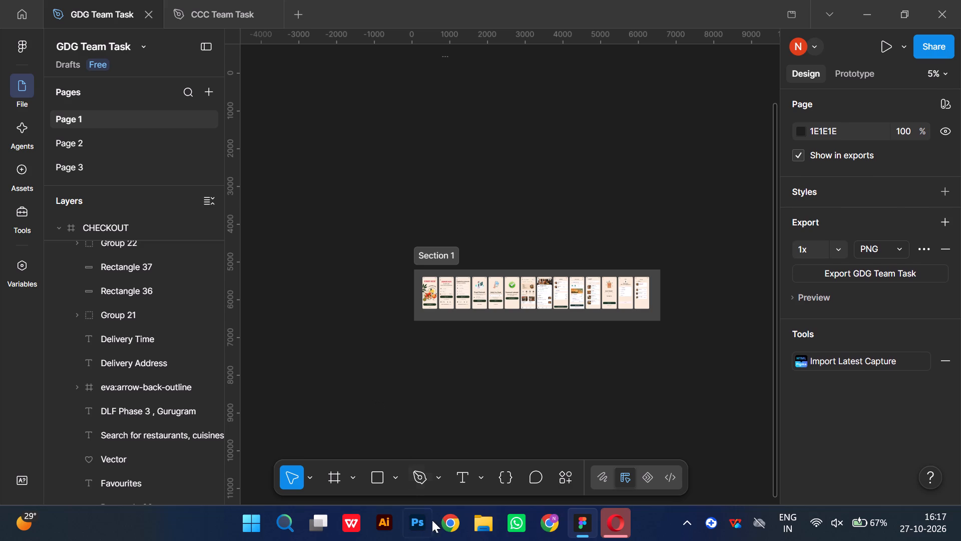
{"action": "left_click", "coordinate": [338, 347]}
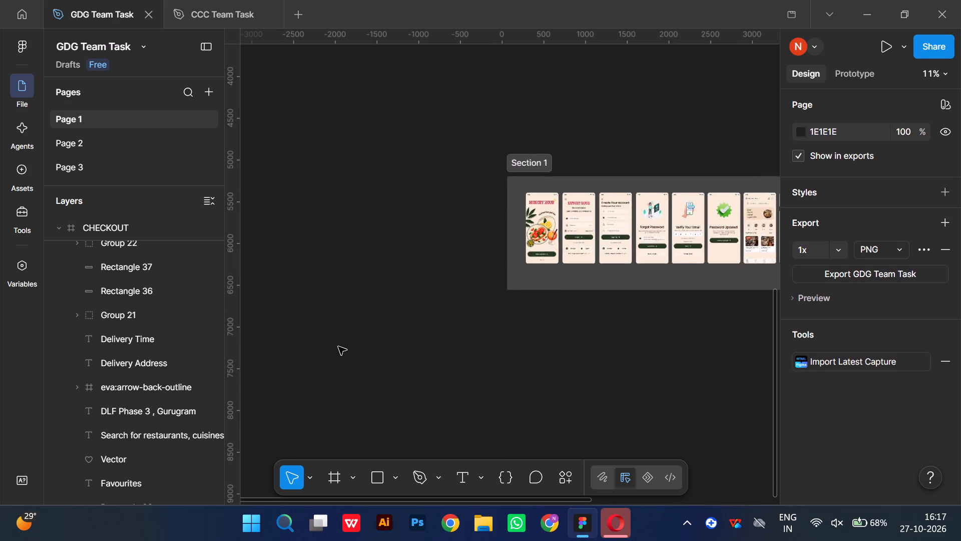
{"action": "scroll", "coordinate": [338, 347], "scroll_direction": "left", "scroll_amount": 1}
{"action": "scroll", "coordinate": [338, 347], "scroll_direction": "down", "scroll_amount": 1}
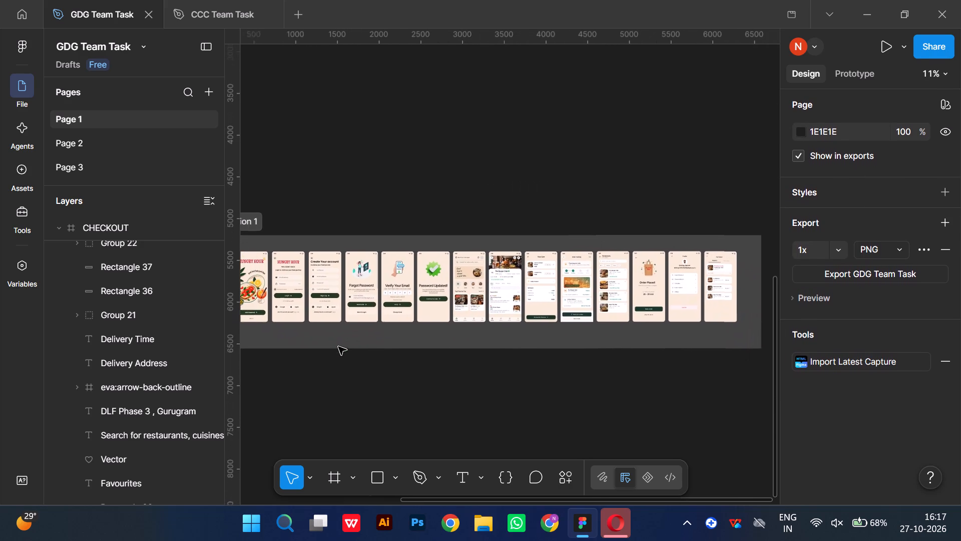
{"action": "scroll", "coordinate": [338, 347], "scroll_direction": "down", "scroll_amount": 1}
{"action": "scroll", "coordinate": [340, 347], "scroll_direction": "right", "scroll_amount": 1}
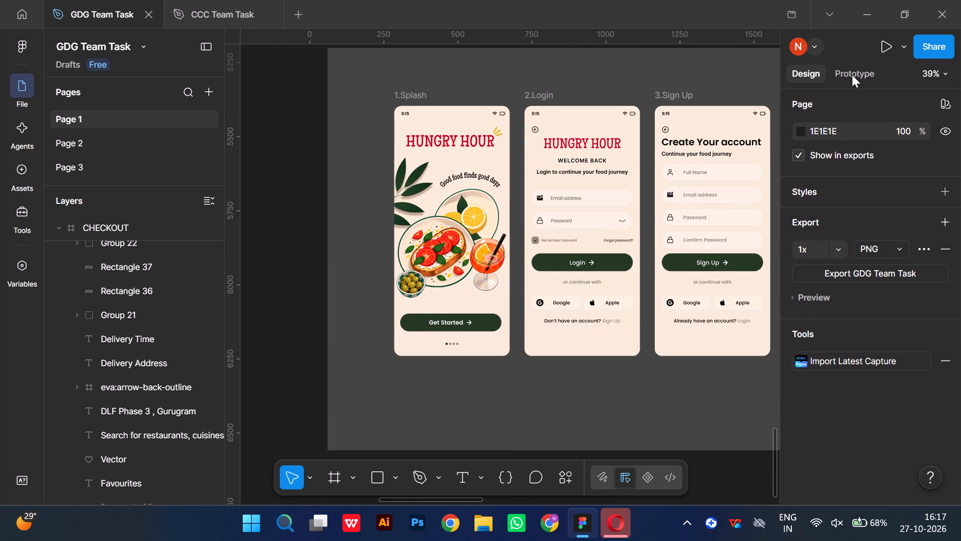
Set the page's prototype device to iPhone 14 in the Blue finish.
{"action": "left_click", "coordinate": [852, 75]}
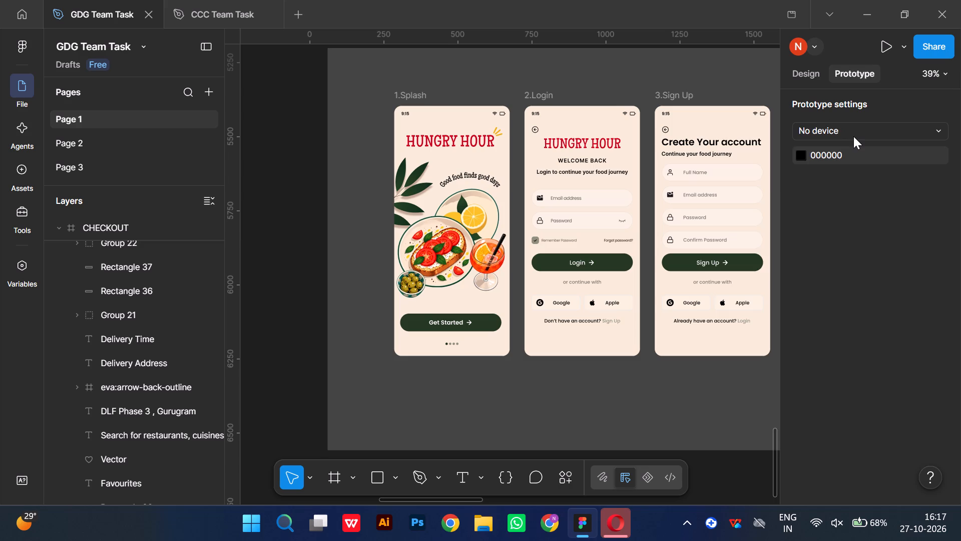
{"action": "left_click", "coordinate": [853, 136]}
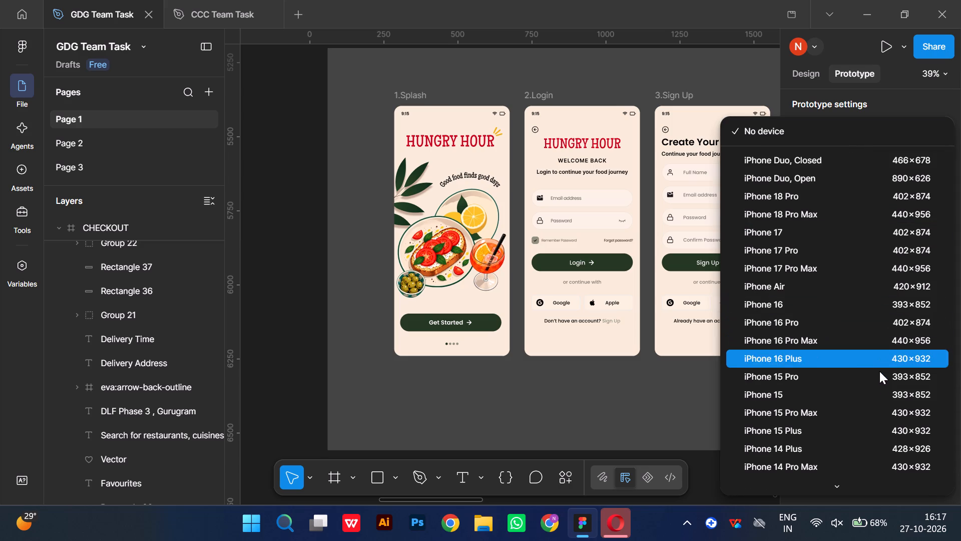
{"action": "scroll", "coordinate": [875, 356], "scroll_direction": "down", "scroll_amount": 1}
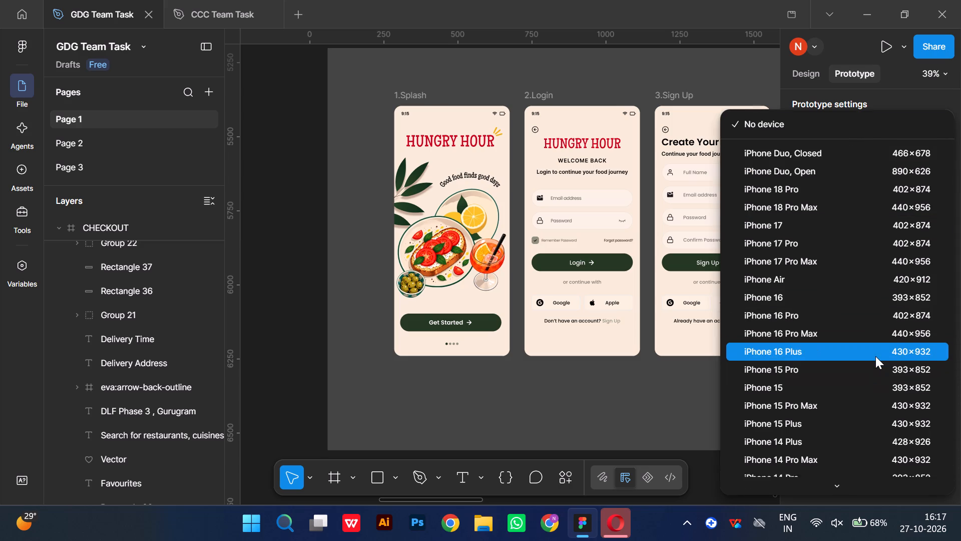
{"action": "scroll", "coordinate": [875, 356], "scroll_direction": "down", "scroll_amount": 1}
{"action": "left_click", "coordinate": [874, 415]}
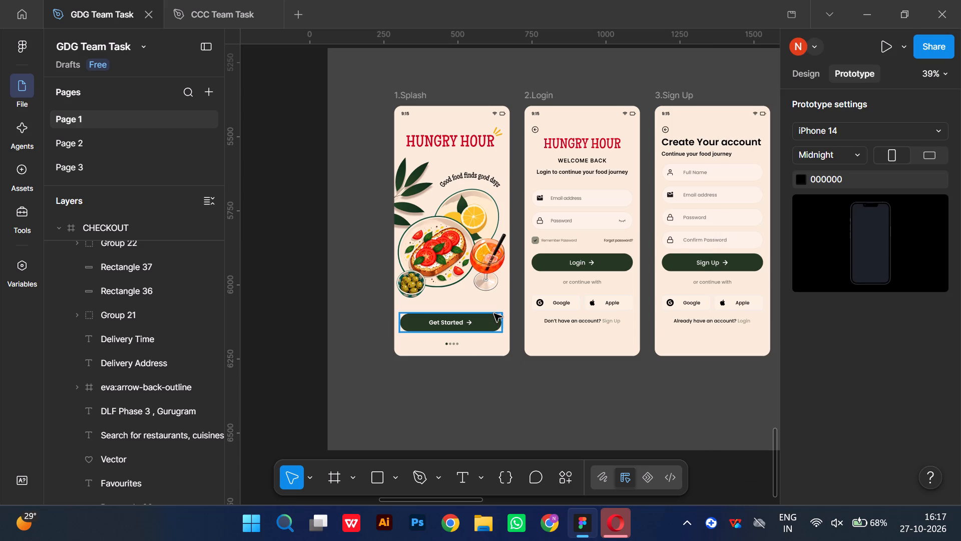
{"action": "left_click", "coordinate": [852, 150]}
{"action": "left_click", "coordinate": [823, 193]}
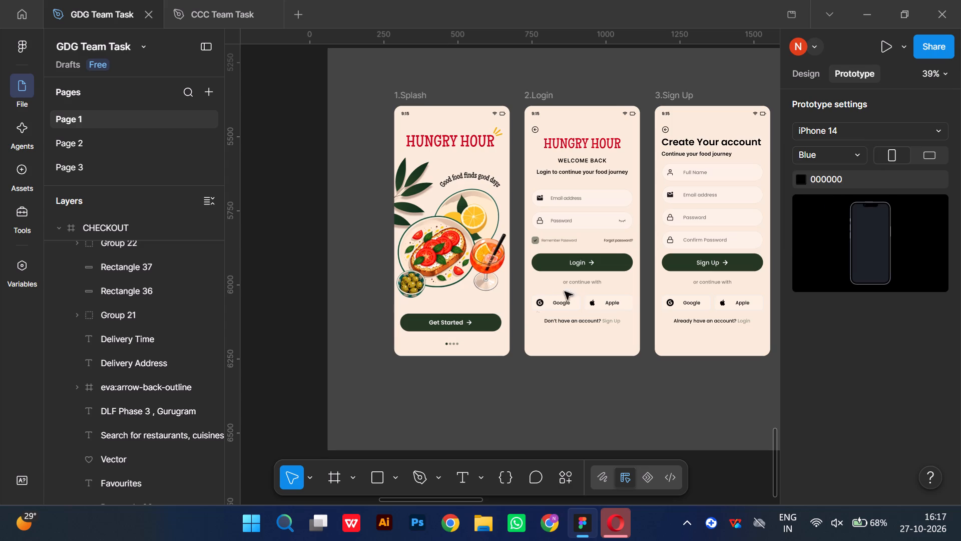
Connect the Get Started button on the Splash screen to the Login screen as a prototype interaction.
{"action": "left_click_drag", "start_coordinate": [503, 328], "coordinate": [512, 308]}
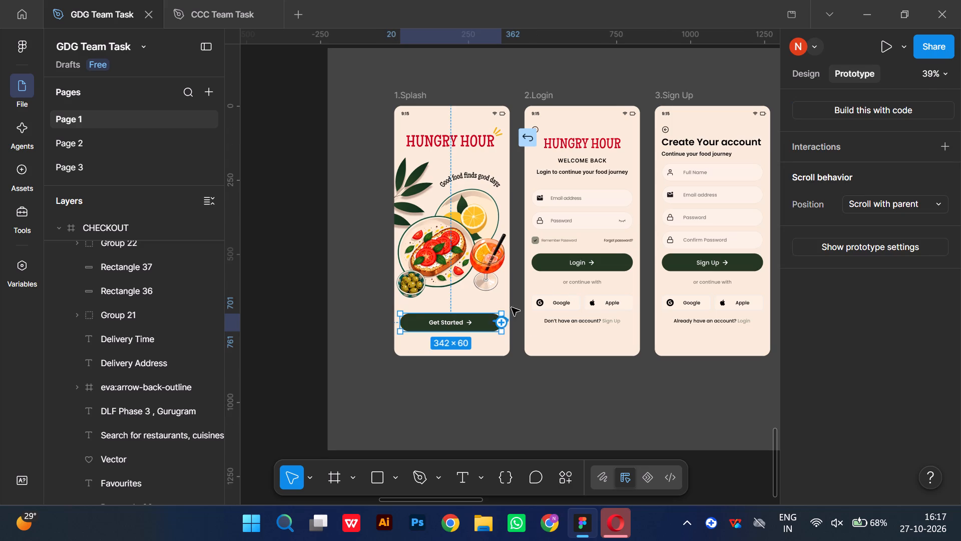
{"action": "left_click_drag", "start_coordinate": [512, 308], "coordinate": [528, 276]}
Examine the prototype connections between screens on the Mobile UI page of the CCC Team Task file and check who is viewing it.
{"action": "left_click", "coordinate": [202, 0]}
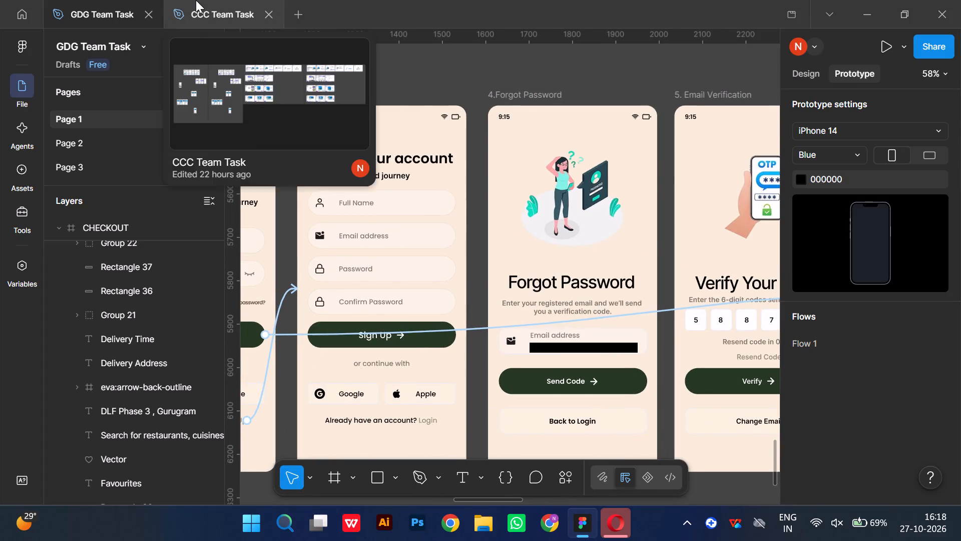
{"action": "left_click", "coordinate": [196, 0]}
{"action": "scroll", "coordinate": [360, 212], "scroll_direction": "down", "scroll_amount": 1}
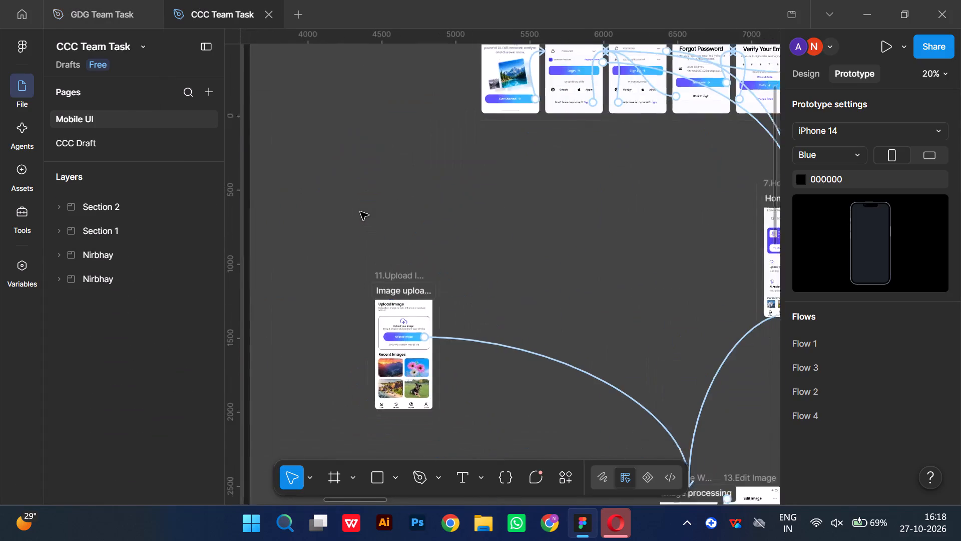
{"action": "scroll", "coordinate": [360, 212], "scroll_direction": "down", "scroll_amount": 1}
{"action": "scroll", "coordinate": [360, 212], "scroll_direction": "right", "scroll_amount": 2}
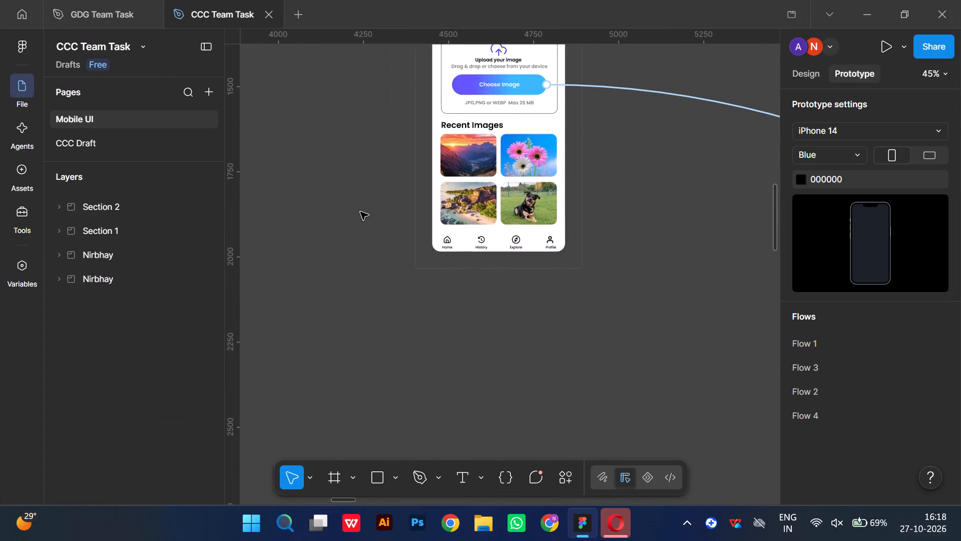
{"action": "scroll", "coordinate": [360, 212], "scroll_direction": "up", "scroll_amount": 1}
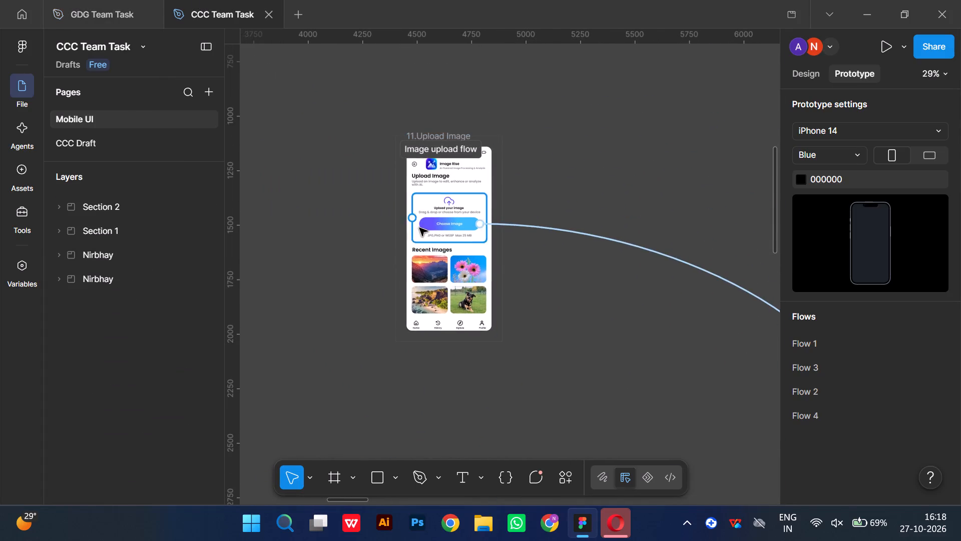
{"action": "scroll", "coordinate": [419, 228], "scroll_direction": "left", "scroll_amount": 4}
{"action": "scroll", "coordinate": [419, 228], "scroll_direction": "up", "scroll_amount": 1}
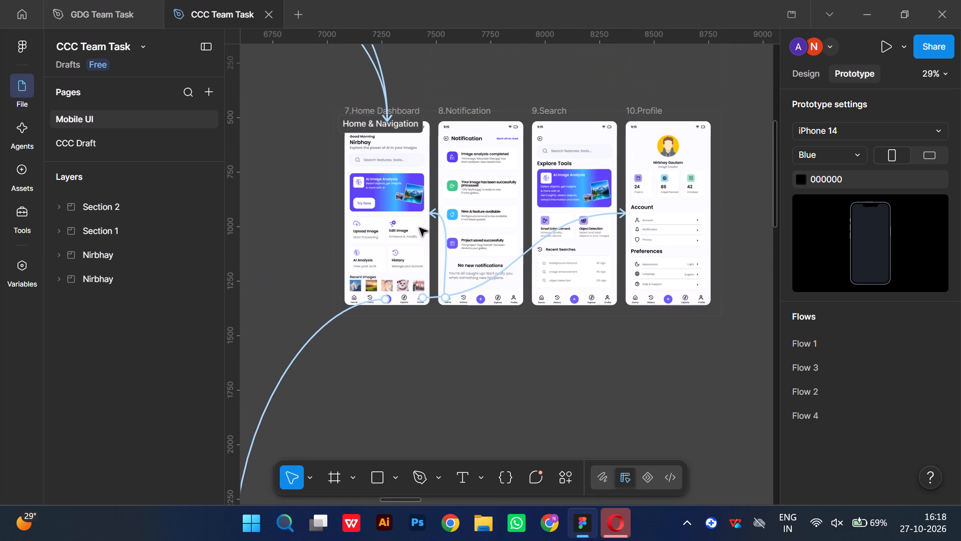
{"action": "scroll", "coordinate": [419, 228], "scroll_direction": "down", "scroll_amount": 1}
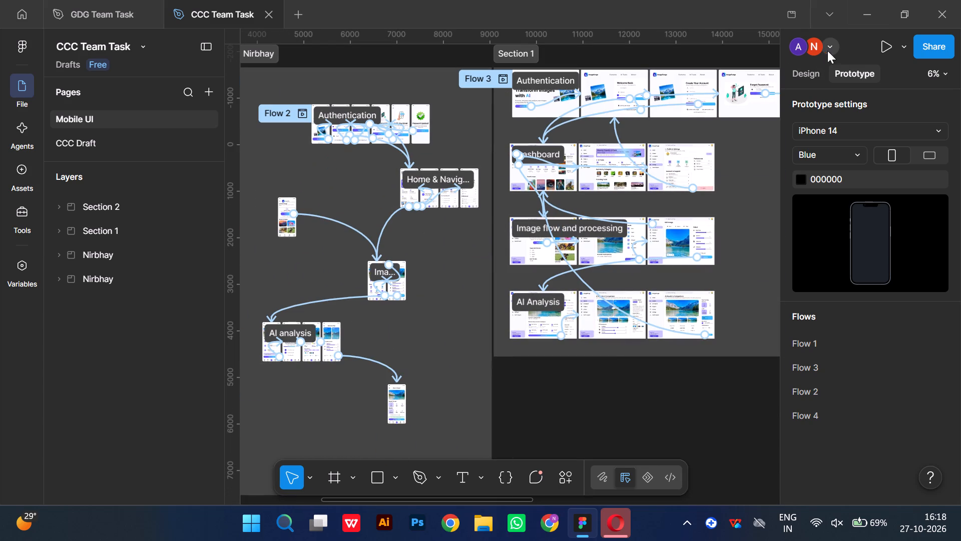
{"action": "left_click", "coordinate": [831, 50]}
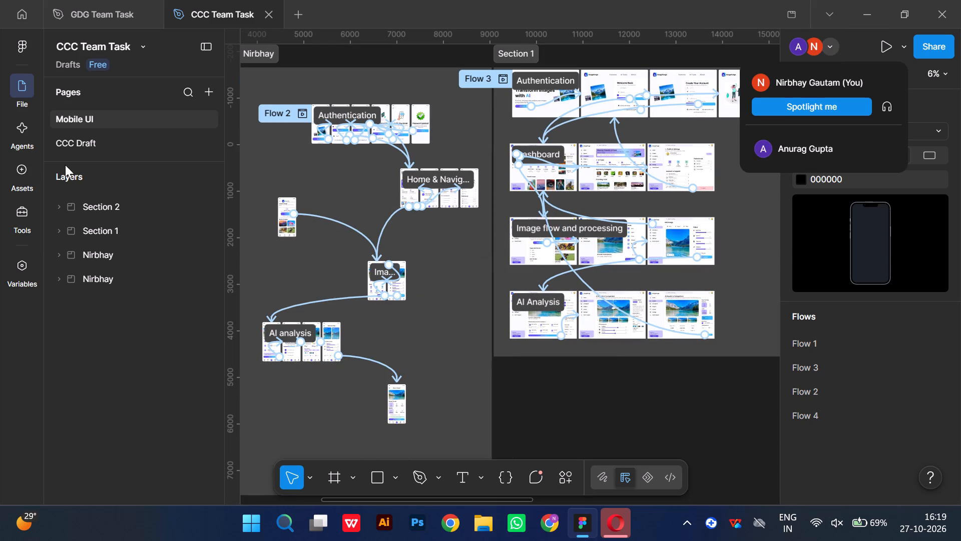
Examine the prototype flows and connections across the design sections of the CCC Draft page.
{"action": "left_click", "coordinate": [78, 145]}
{"action": "left_click", "coordinate": [78, 145]}
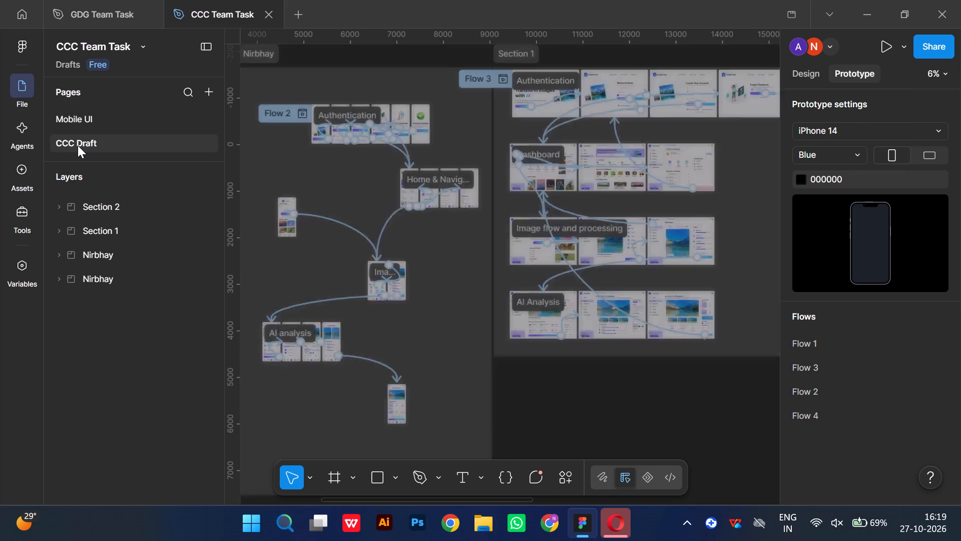
{"action": "scroll", "coordinate": [349, 341], "scroll_direction": "right", "scroll_amount": 1}
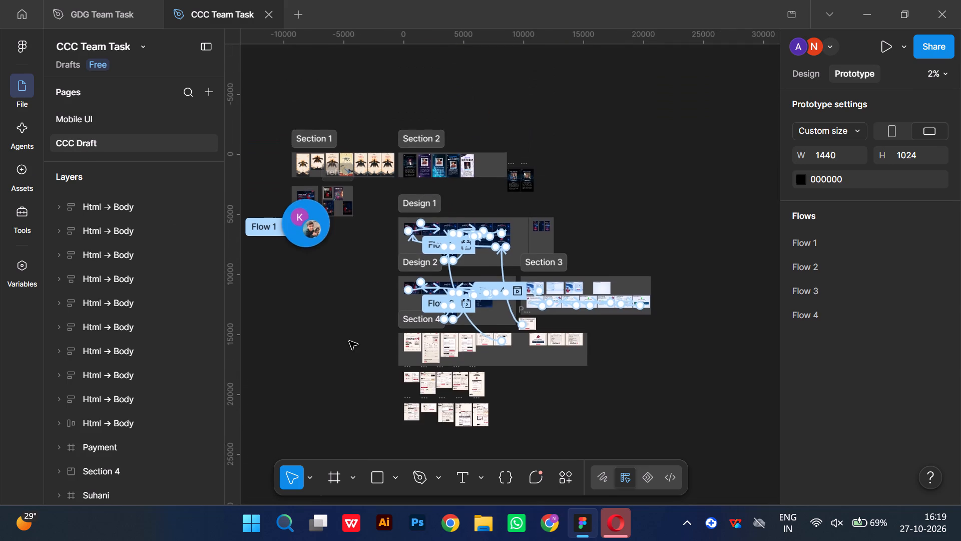
{"action": "scroll", "coordinate": [349, 341], "scroll_direction": "right", "scroll_amount": 1}
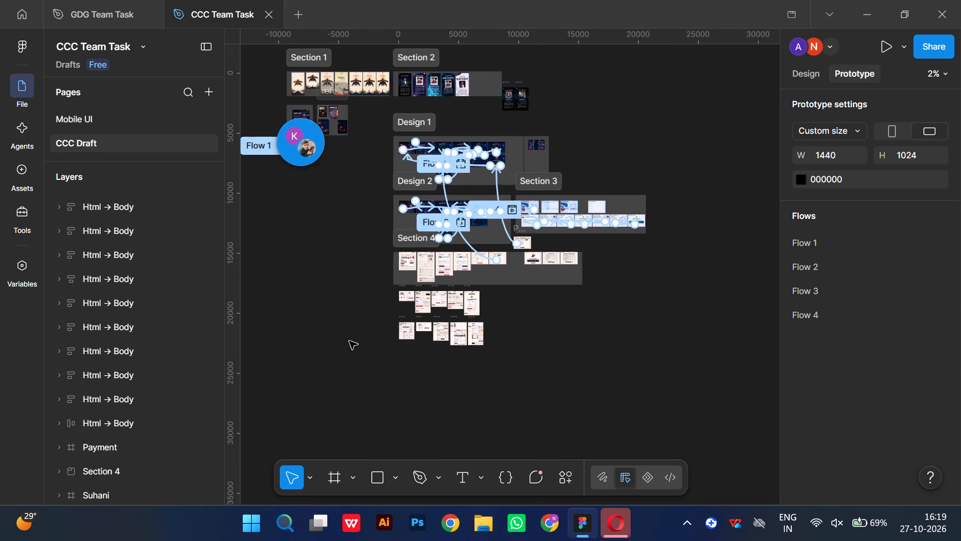
{"action": "scroll", "coordinate": [349, 341], "scroll_direction": "left", "scroll_amount": 1}
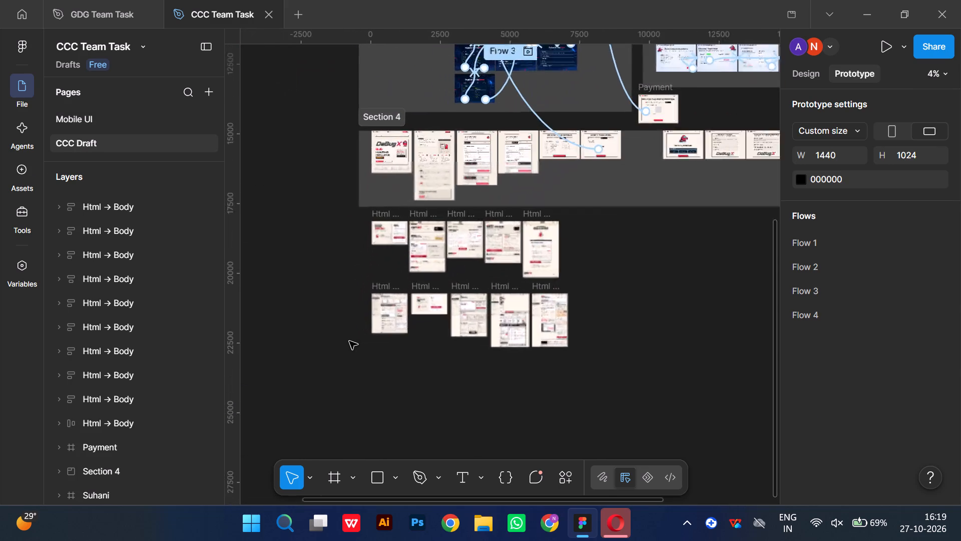
{"action": "scroll", "coordinate": [349, 341], "scroll_direction": "up", "scroll_amount": 1}
{"action": "scroll", "coordinate": [349, 341], "scroll_direction": "left", "scroll_amount": 1}
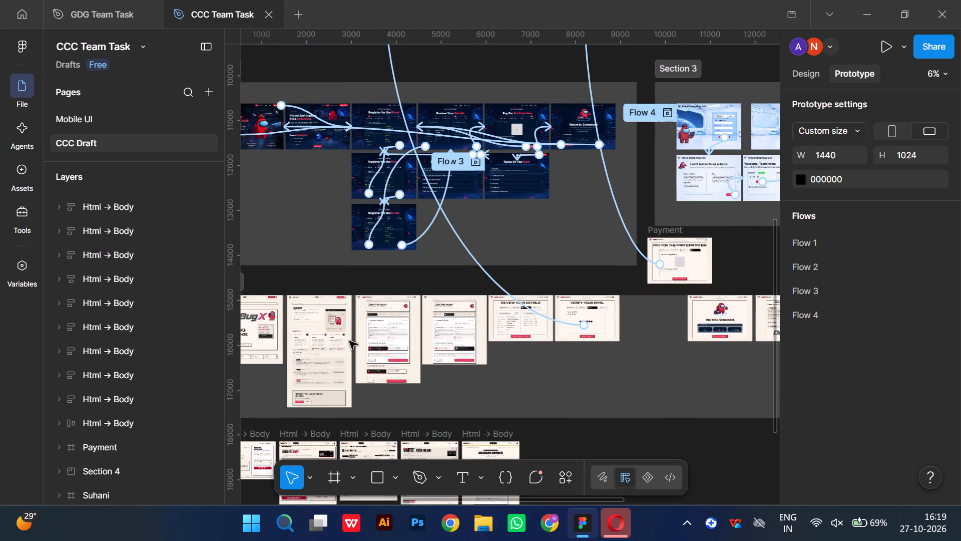
Remove the click interaction linking the element on the Email Verification screen in Section 4 to the Registartion Form screen.
{"action": "scroll", "coordinate": [349, 341], "scroll_direction": "up", "scroll_amount": 1}
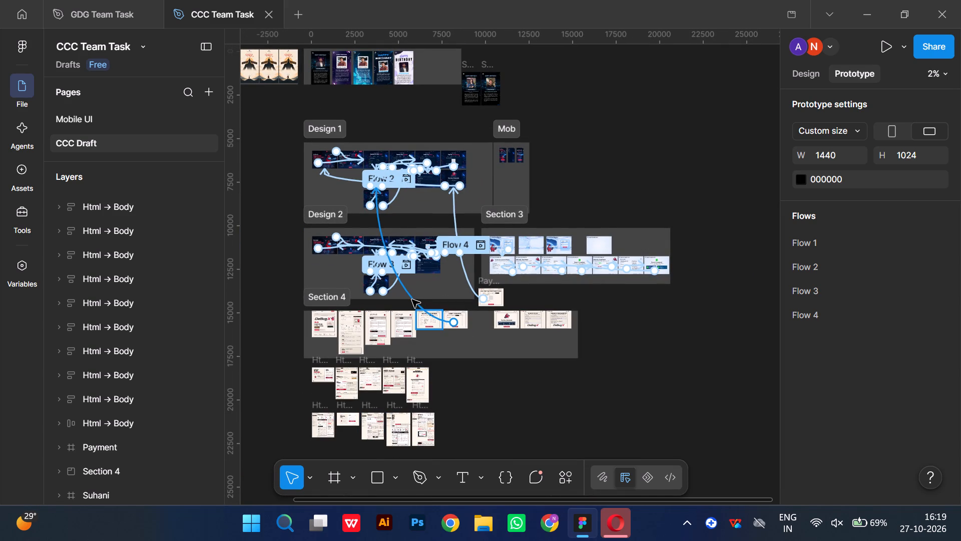
{"action": "left_click", "coordinate": [412, 300]}
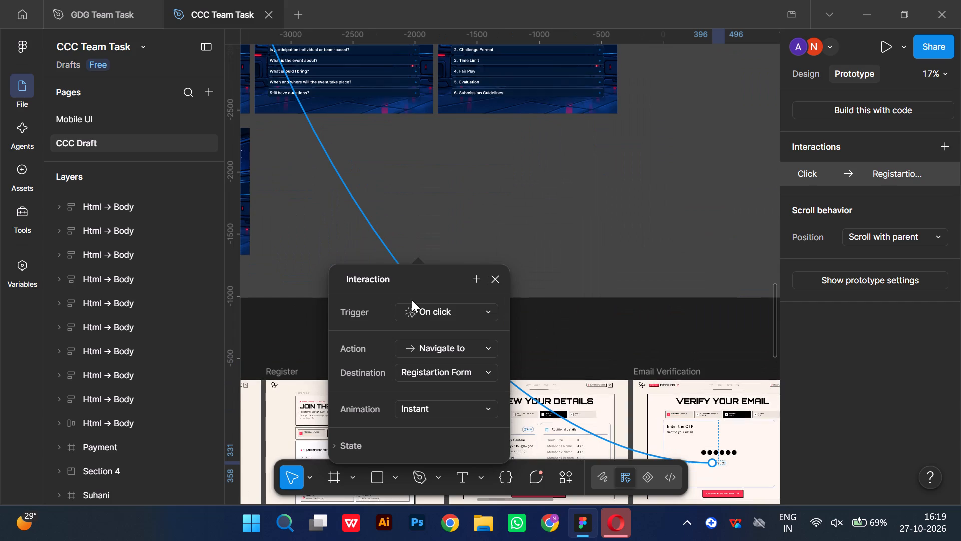
{"action": "left_click", "coordinate": [496, 277]}
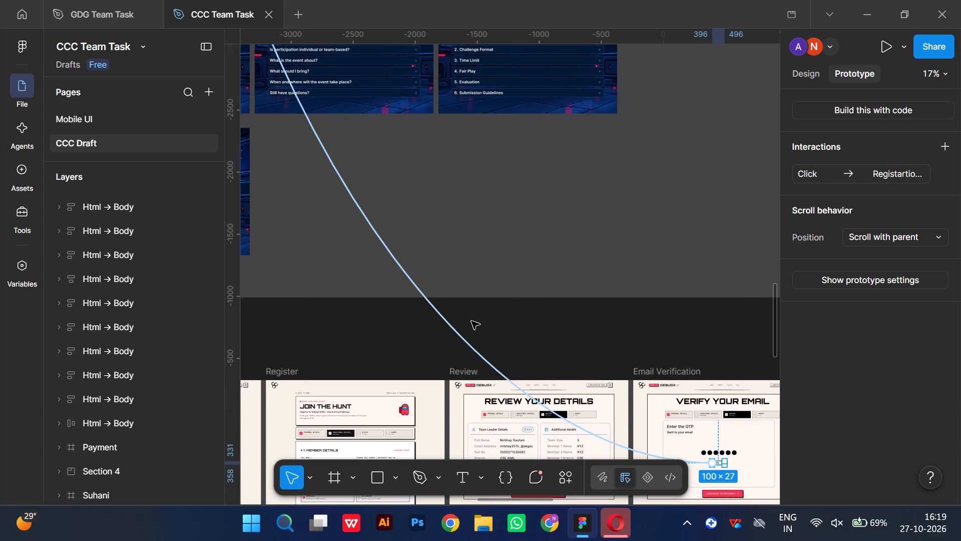
{"action": "left_click", "coordinate": [458, 334]}
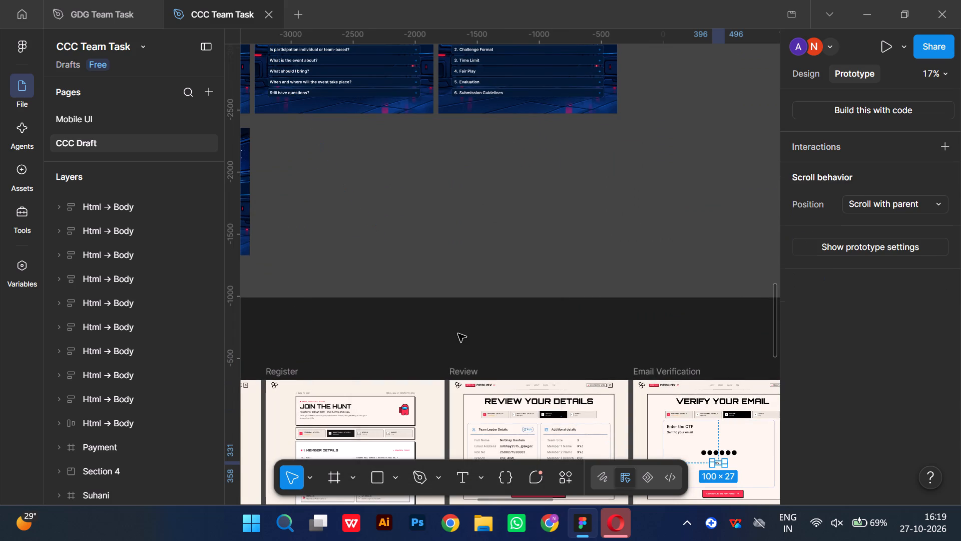
Examine the Section 4 screens and the two rows of Html → Body screens beneath them on the CCC Draft page.
{"action": "scroll", "coordinate": [458, 334], "scroll_direction": "left", "scroll_amount": 2}
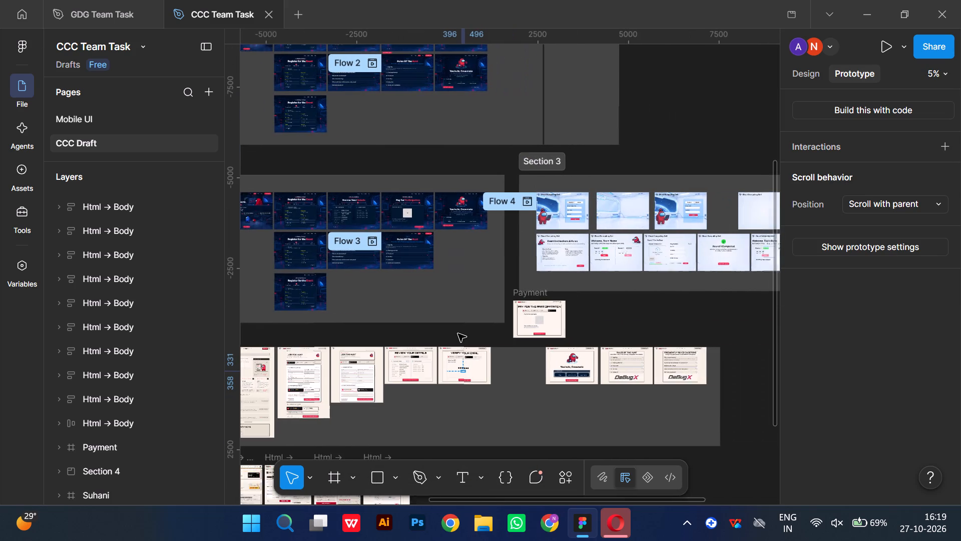
{"action": "scroll", "coordinate": [458, 334], "scroll_direction": "left", "scroll_amount": 1}
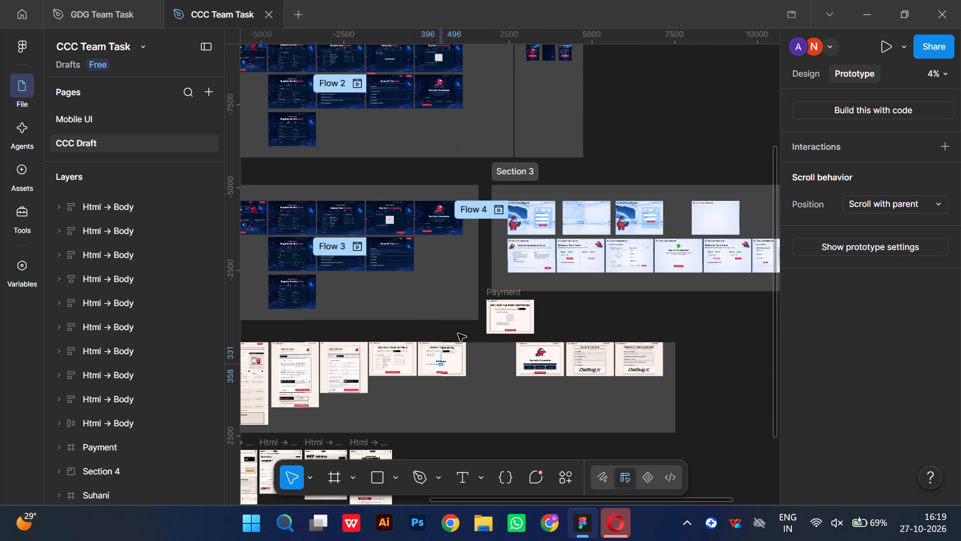
{"action": "scroll", "coordinate": [458, 334], "scroll_direction": "down", "scroll_amount": 1}
{"action": "scroll", "coordinate": [458, 334], "scroll_direction": "right", "scroll_amount": 1}
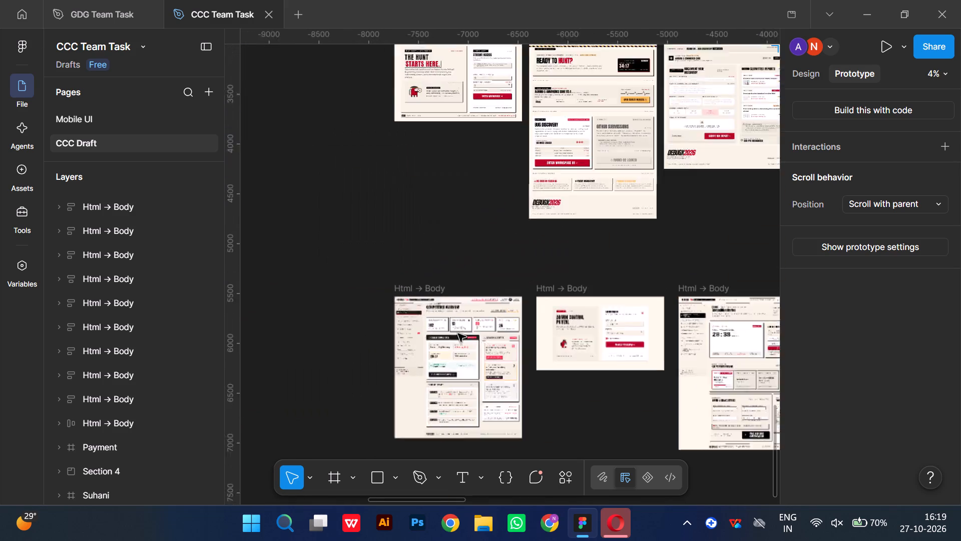
{"action": "scroll", "coordinate": [458, 334], "scroll_direction": "up", "scroll_amount": 3}
{"action": "scroll", "coordinate": [458, 334], "scroll_direction": "right", "scroll_amount": 2}
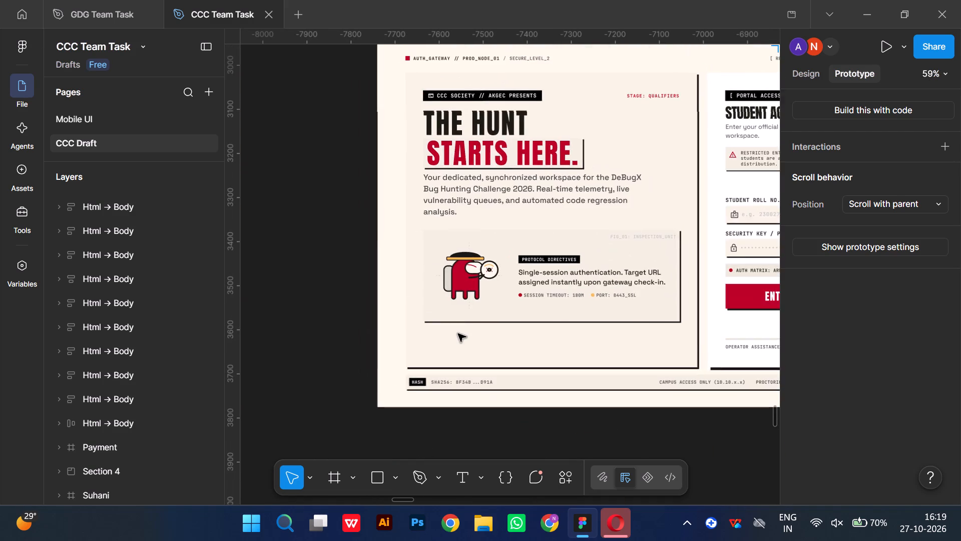
{"action": "scroll", "coordinate": [458, 334], "scroll_direction": "left", "scroll_amount": 2}
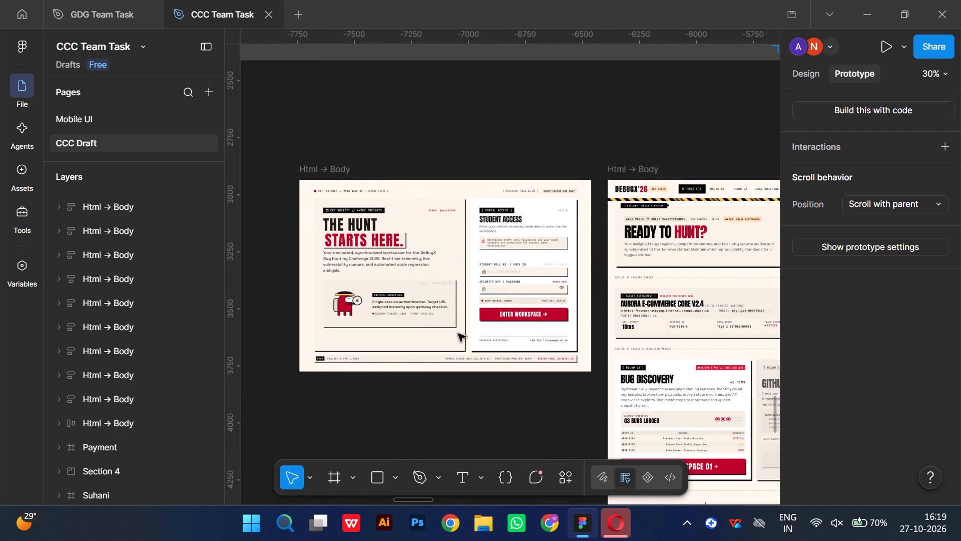
{"action": "scroll", "coordinate": [458, 334], "scroll_direction": "left", "scroll_amount": 2}
{"action": "scroll", "coordinate": [458, 334], "scroll_direction": "down", "scroll_amount": 1}
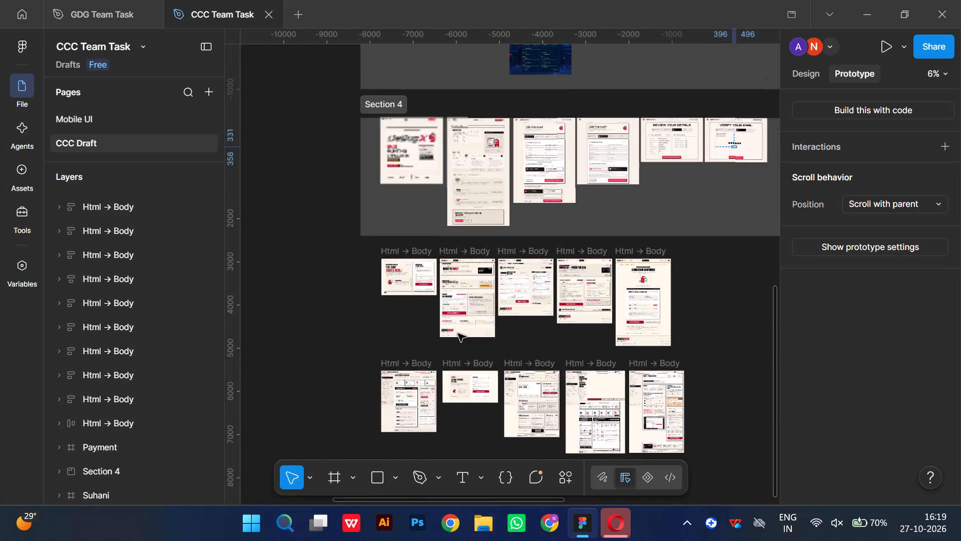
{"action": "scroll", "coordinate": [458, 334], "scroll_direction": "down", "scroll_amount": 5}
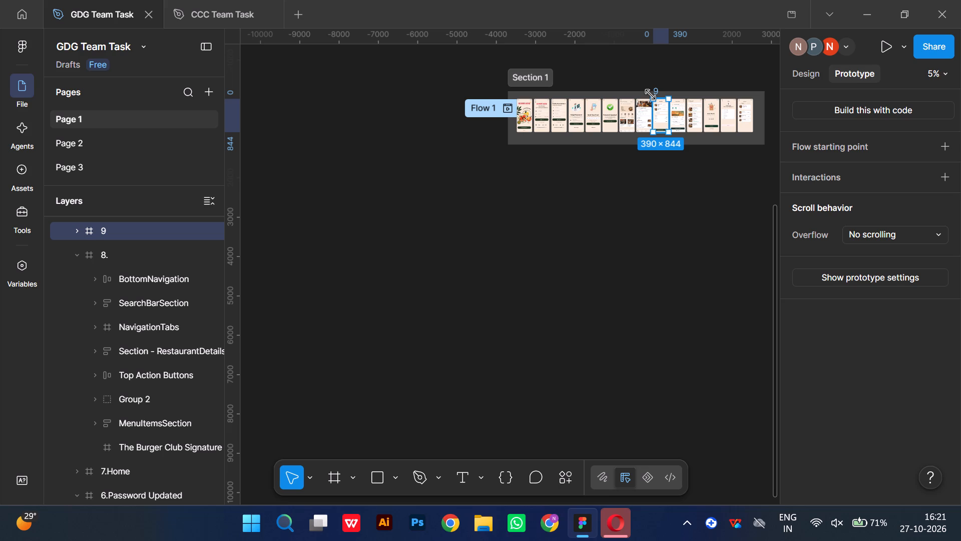
Select the Your Cart screen, frame 9, in Section 1 of the GDG Team Task file.
{"action": "left_click", "coordinate": [651, 94]}
{"action": "scroll", "coordinate": [651, 94], "scroll_direction": "up", "scroll_amount": 1}
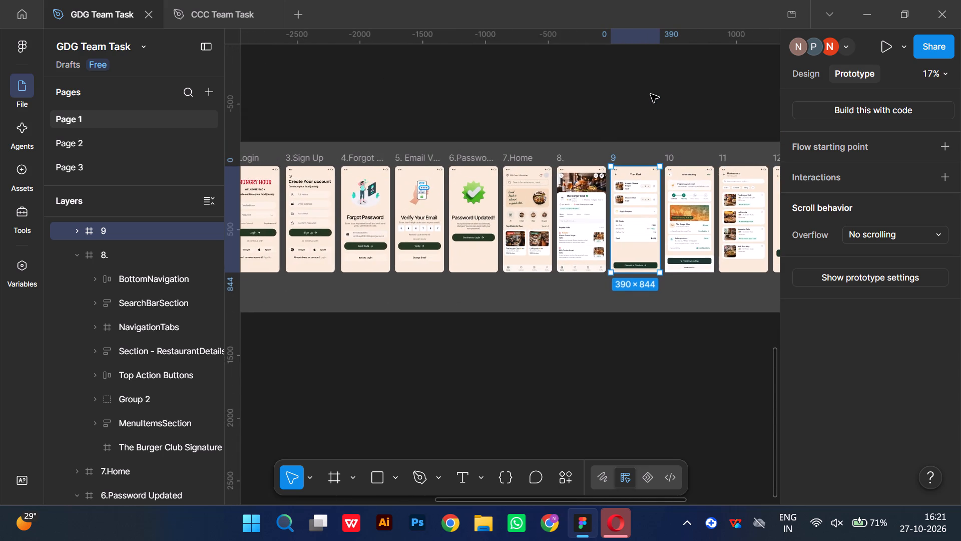
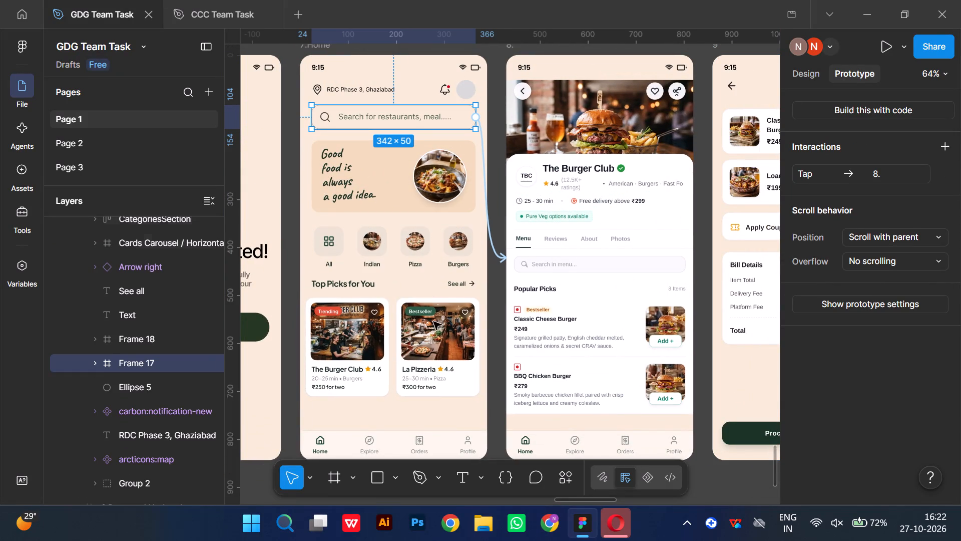
Link the Classic Cheese Burger thumbnail on The Burger Club screen to the Your Cart screen, frame 9, with an on-tap Navigate to interaction.
{"action": "scroll", "coordinate": [437, 371], "scroll_direction": "left", "scroll_amount": 1}
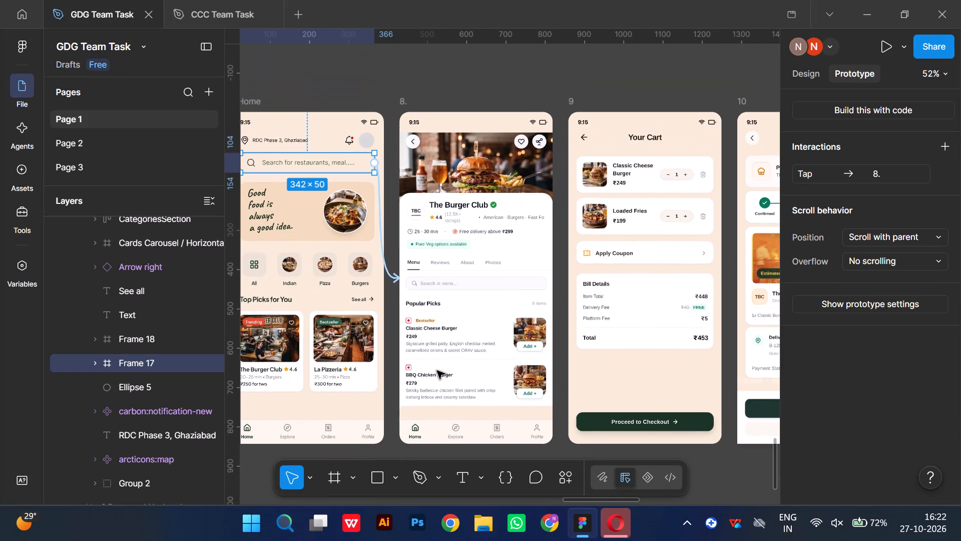
{"action": "left_click", "coordinate": [536, 350]}
{"action": "left_click", "coordinate": [536, 350]}
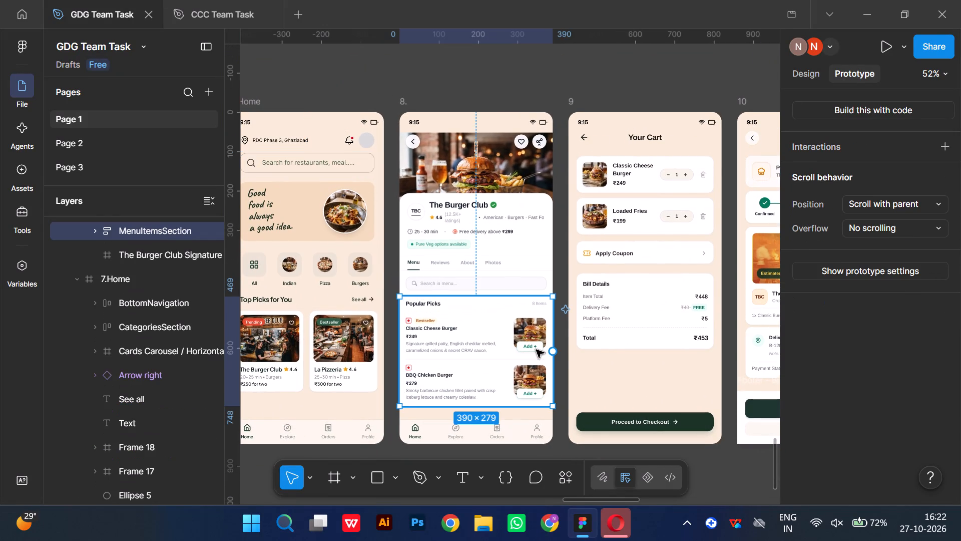
{"action": "double_click", "coordinate": [536, 350]}
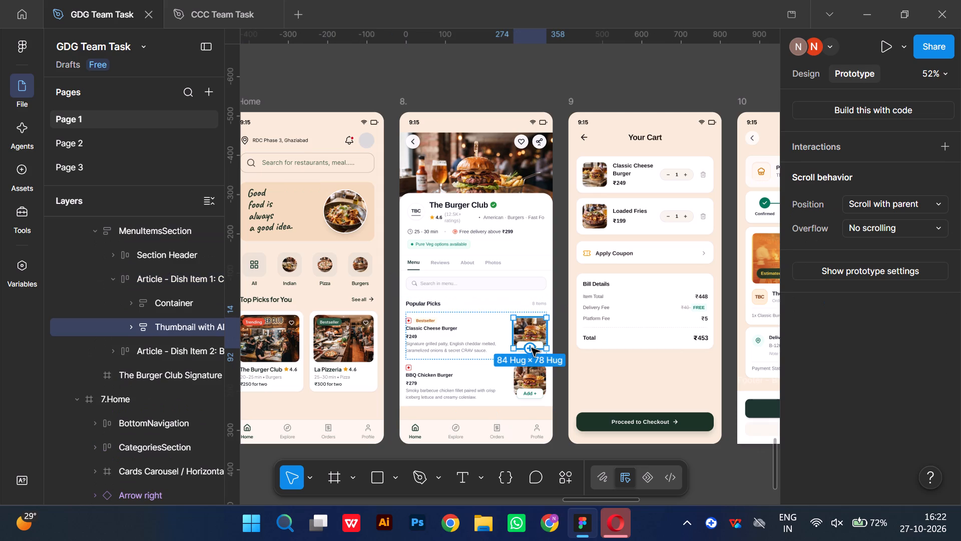
{"action": "left_click_drag", "start_coordinate": [531, 348], "coordinate": [576, 280]}
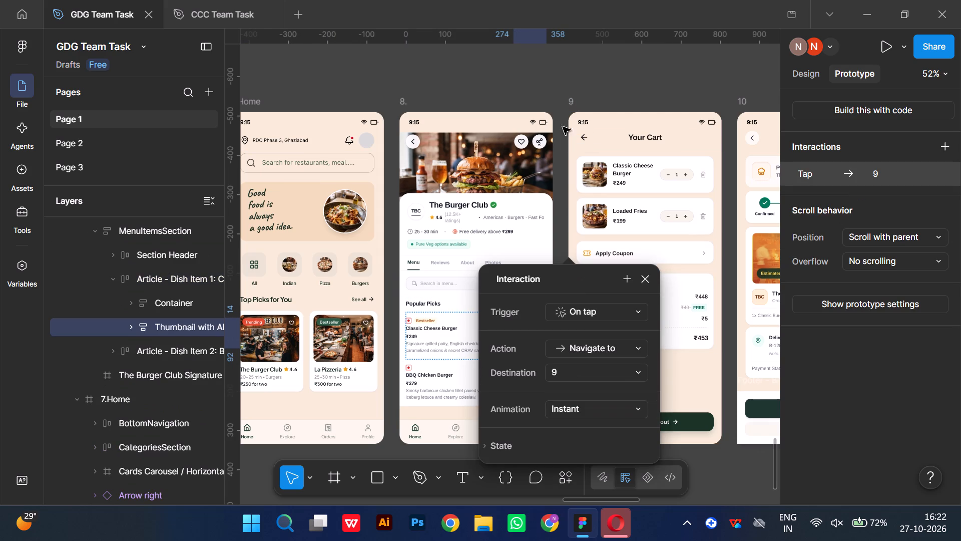
{"action": "left_click", "coordinate": [531, 73]}
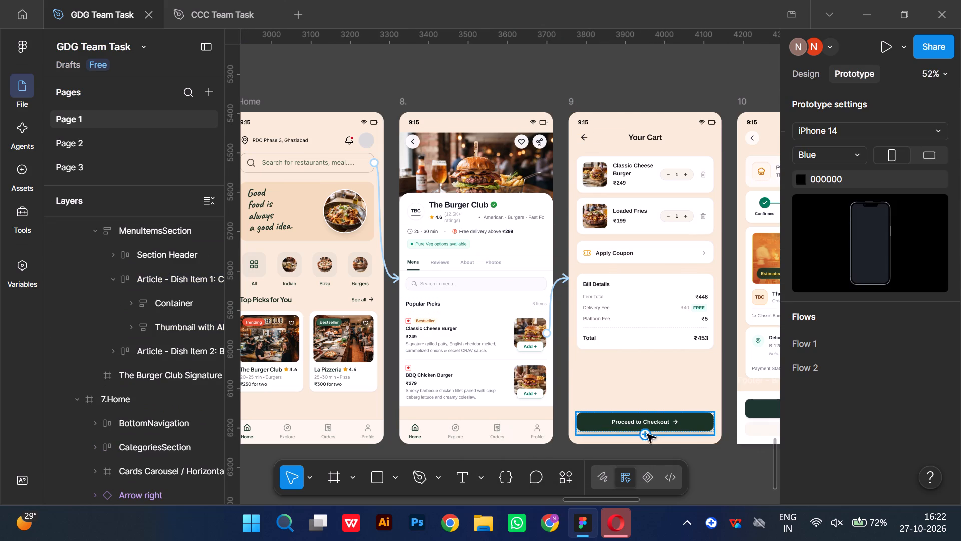
Link the Proceed to Checkout button on the Your Cart screen to frame 10.
{"action": "left_click_drag", "start_coordinate": [717, 424], "coordinate": [729, 390]}
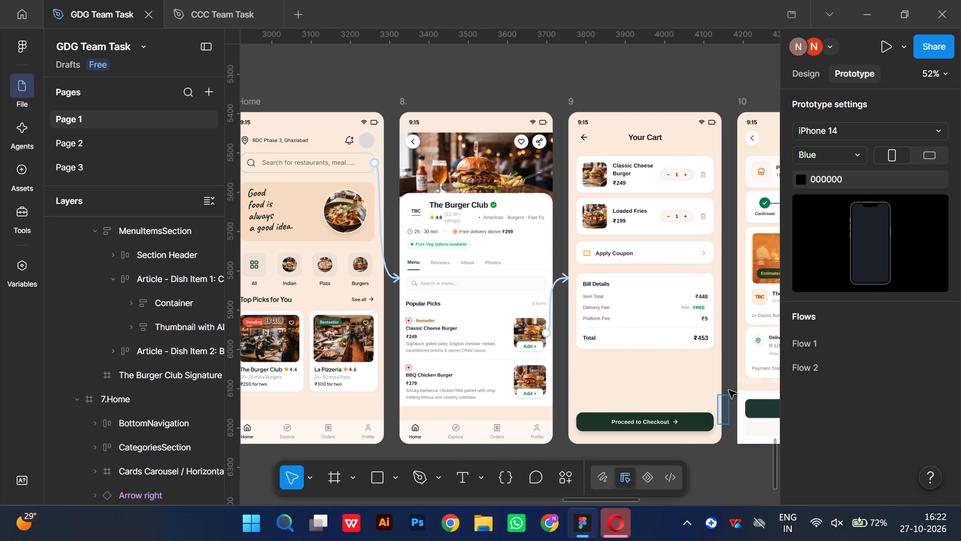
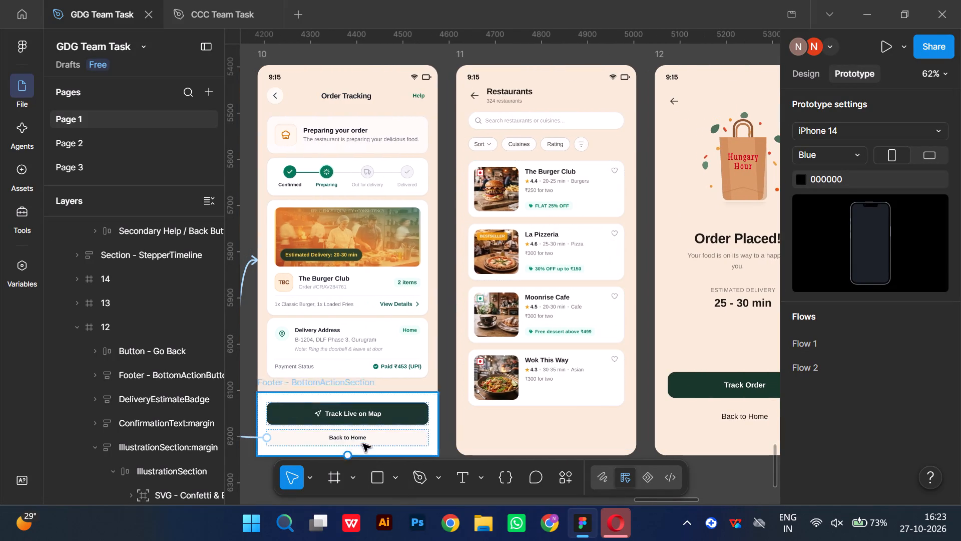
Link the Track Live on Map button on the Order Tracking screen to the Order Placed screen, frame 12.
{"action": "left_click_drag", "start_coordinate": [428, 414], "coordinate": [659, 270]}
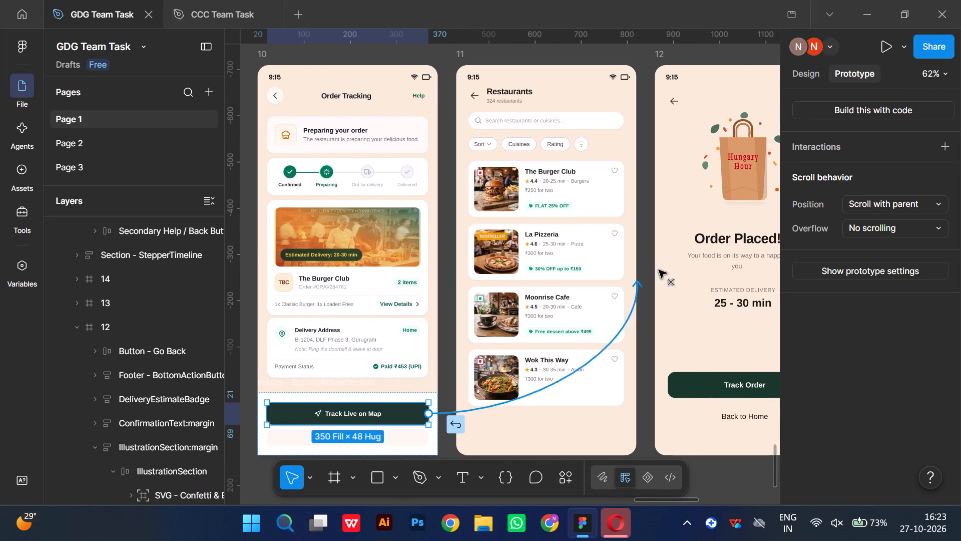
{"action": "left_click_drag", "start_coordinate": [659, 270], "coordinate": [679, 265]}
{"action": "left_click", "coordinate": [649, 182]}
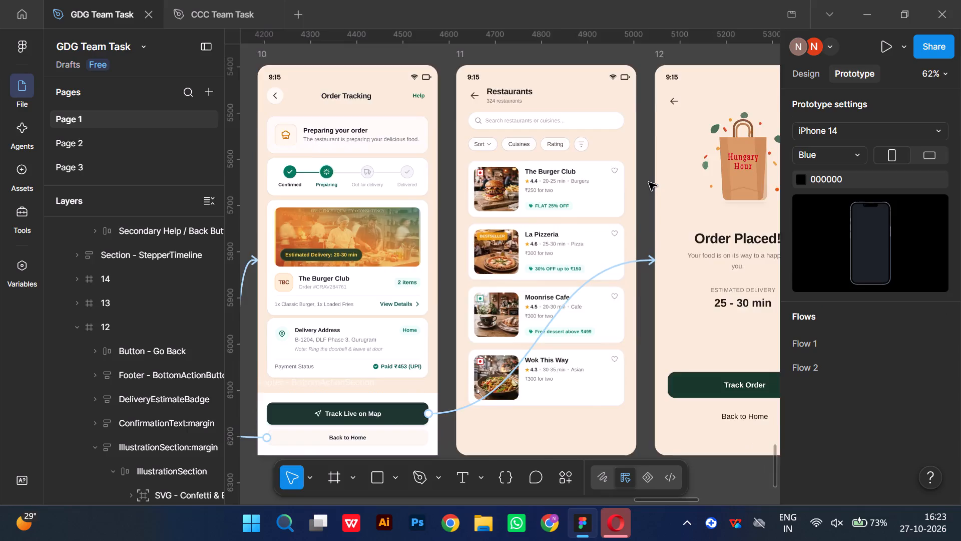
Link the Profile item in The Burger Club screen's bottom navigation to the Profile screen, frame 13.
{"action": "scroll", "coordinate": [649, 182], "scroll_direction": "left", "scroll_amount": 2}
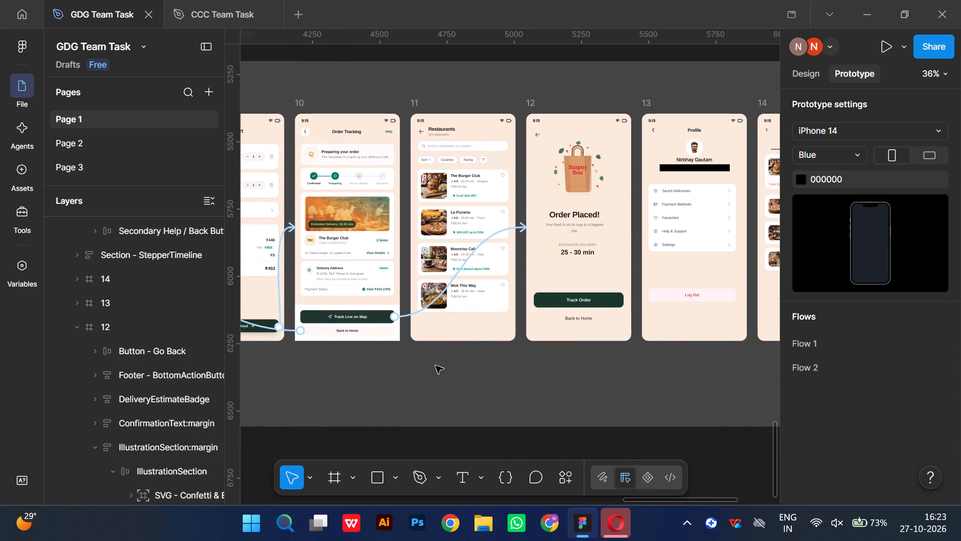
{"action": "scroll", "coordinate": [623, 297], "scroll_direction": "left", "scroll_amount": 1}
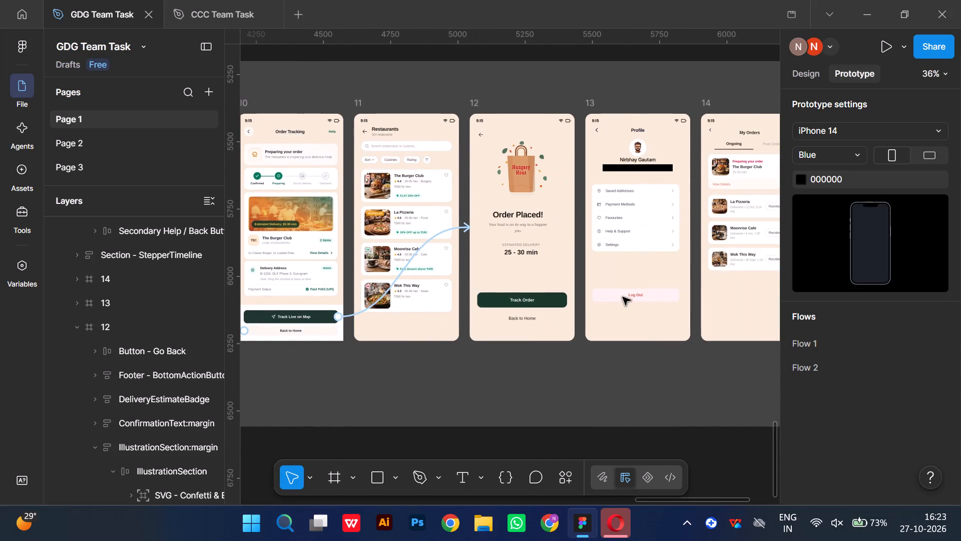
{"action": "scroll", "coordinate": [443, 336], "scroll_direction": "right", "scroll_amount": 2}
{"action": "double_click", "coordinate": [382, 335]}
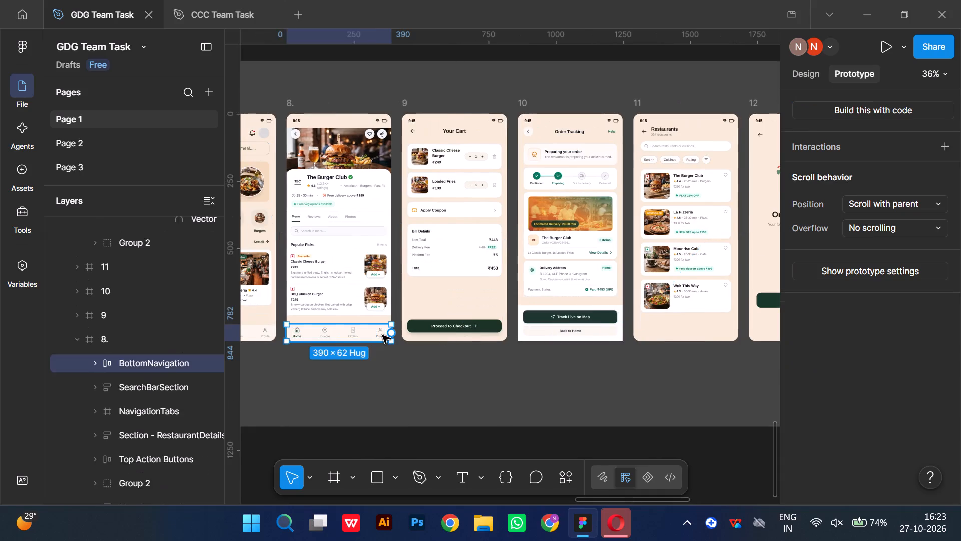
{"action": "left_click_drag", "start_coordinate": [382, 335], "coordinate": [704, 214]}
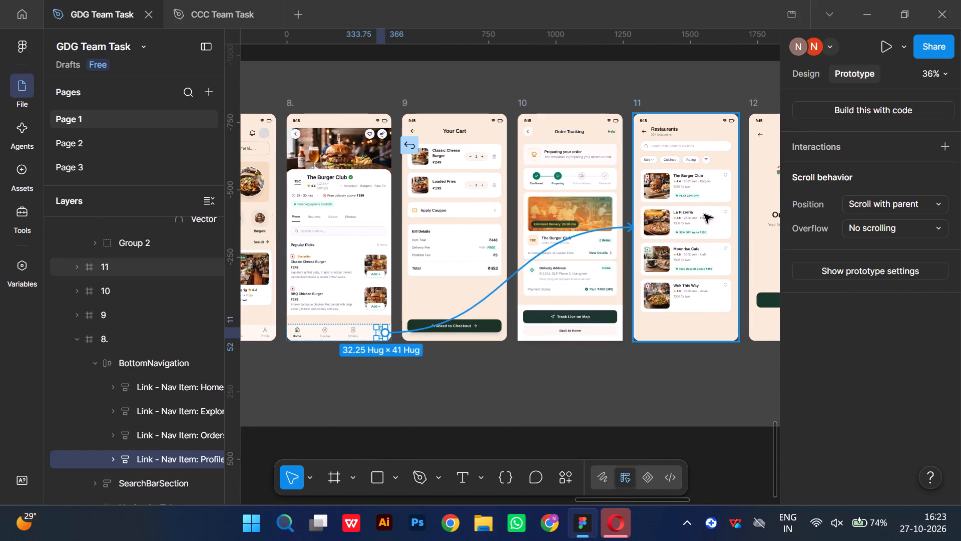
{"action": "left_click_drag", "start_coordinate": [704, 214], "coordinate": [717, 211]}
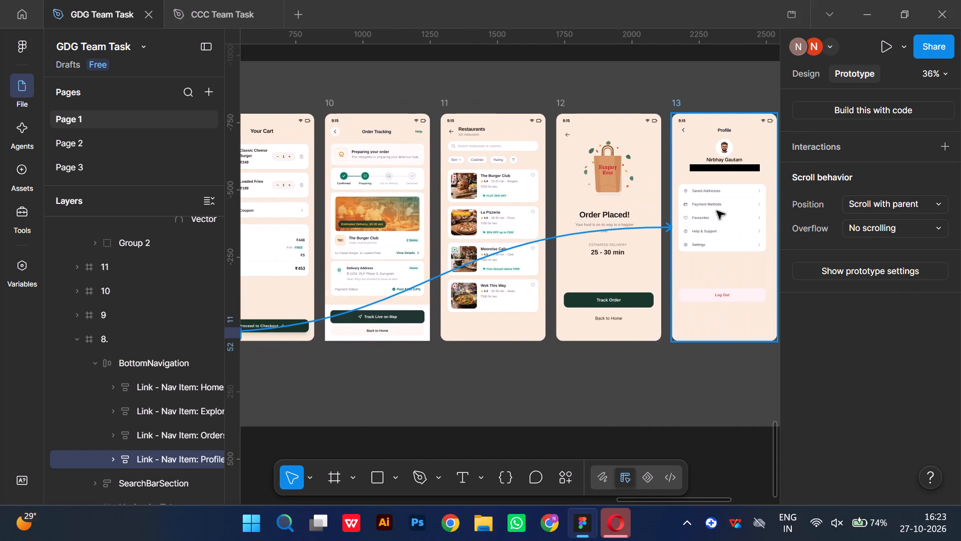
{"action": "left_click_drag", "start_coordinate": [717, 211], "coordinate": [701, 210]}
{"action": "left_click", "coordinate": [414, 387]}
Link the Profile item in the Home screen's bottom navigation to frame 13 with an on-tap Navigate to interaction.
{"action": "scroll", "coordinate": [414, 387], "scroll_direction": "right", "scroll_amount": 1}
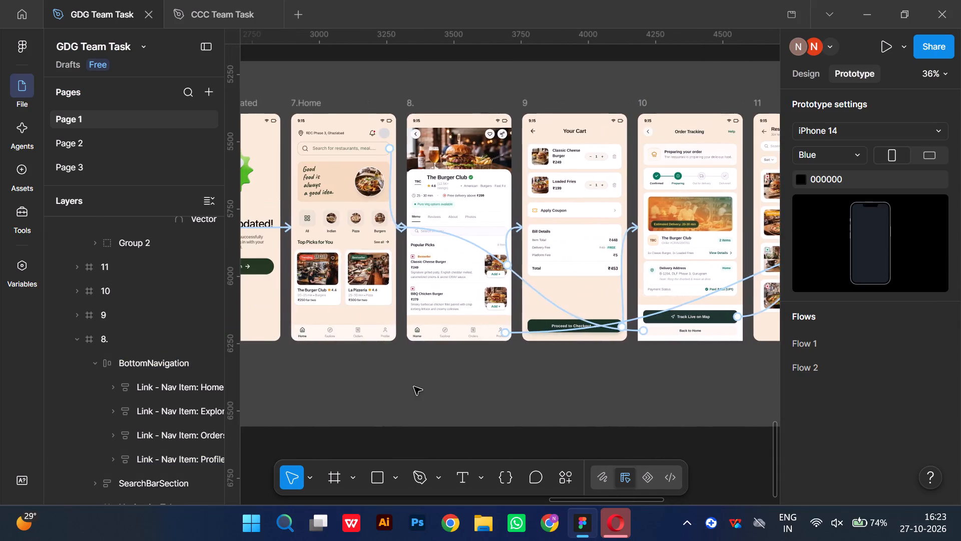
{"action": "scroll", "coordinate": [414, 387], "scroll_direction": "right", "scroll_amount": 1}
{"action": "double_click", "coordinate": [387, 333]}
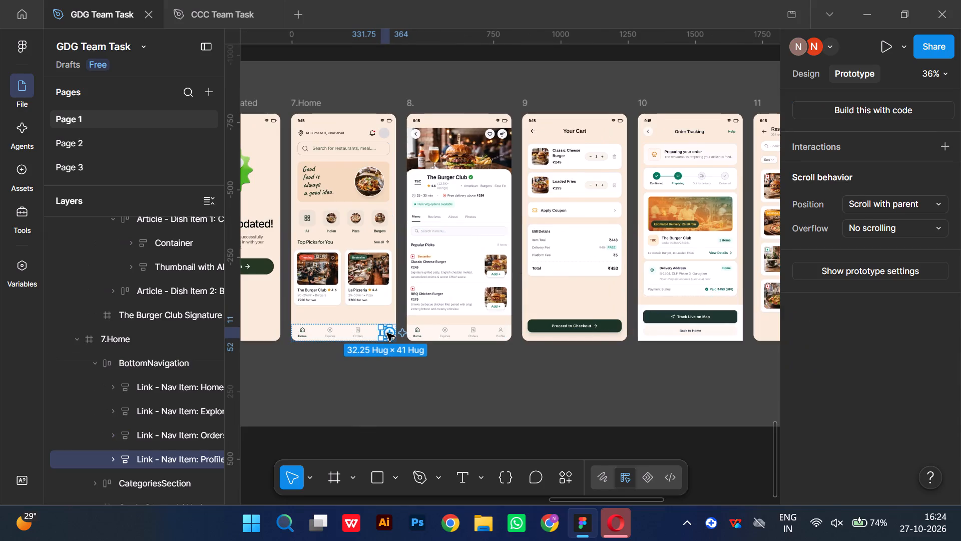
{"action": "left_click_drag", "start_coordinate": [387, 333], "coordinate": [719, 212]}
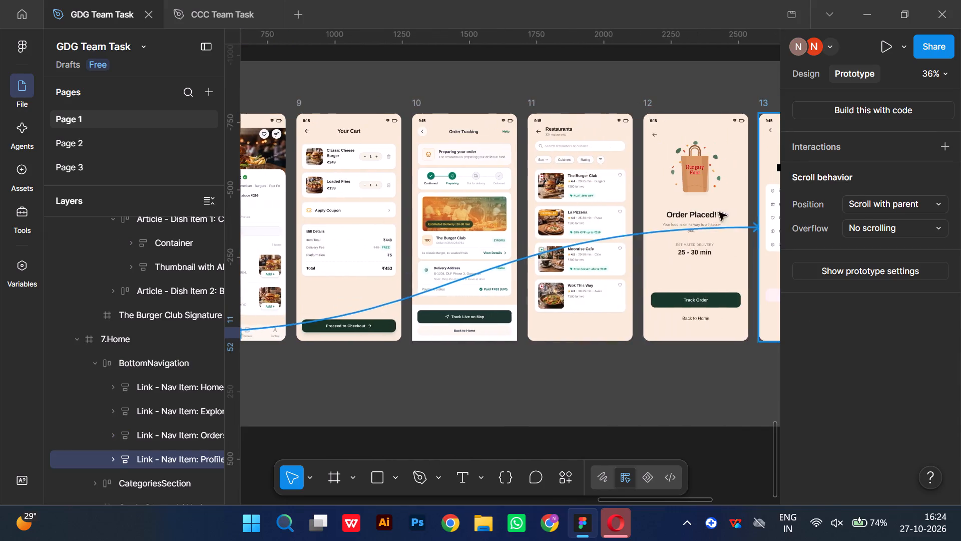
{"action": "left_click_drag", "start_coordinate": [719, 212], "coordinate": [608, 225]}
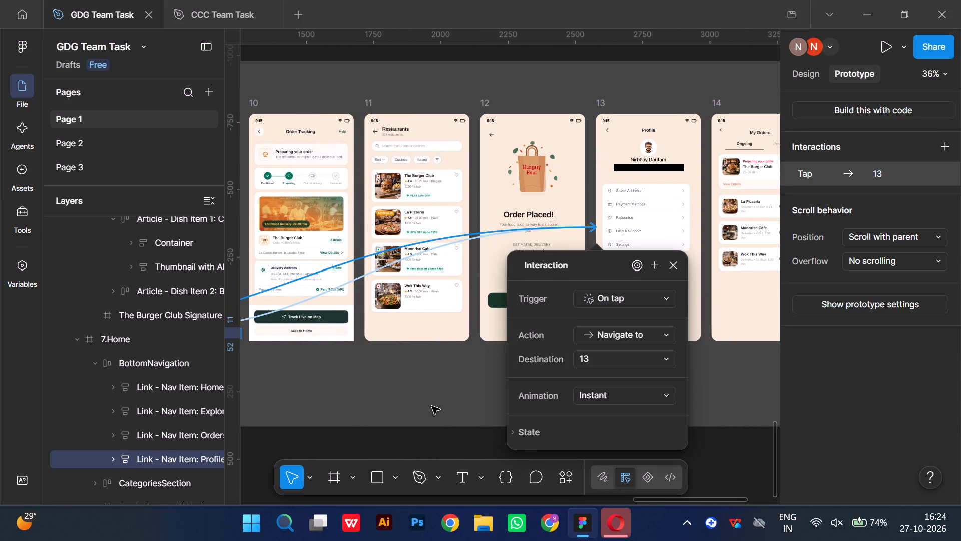
{"action": "left_click", "coordinate": [432, 406]}
Check the interactions on the bottom navigation items of the Home and The Burger Club screens.
{"action": "scroll", "coordinate": [432, 406], "scroll_direction": "right", "scroll_amount": 4}
{"action": "scroll", "coordinate": [432, 406], "scroll_direction": "left", "scroll_amount": 1}
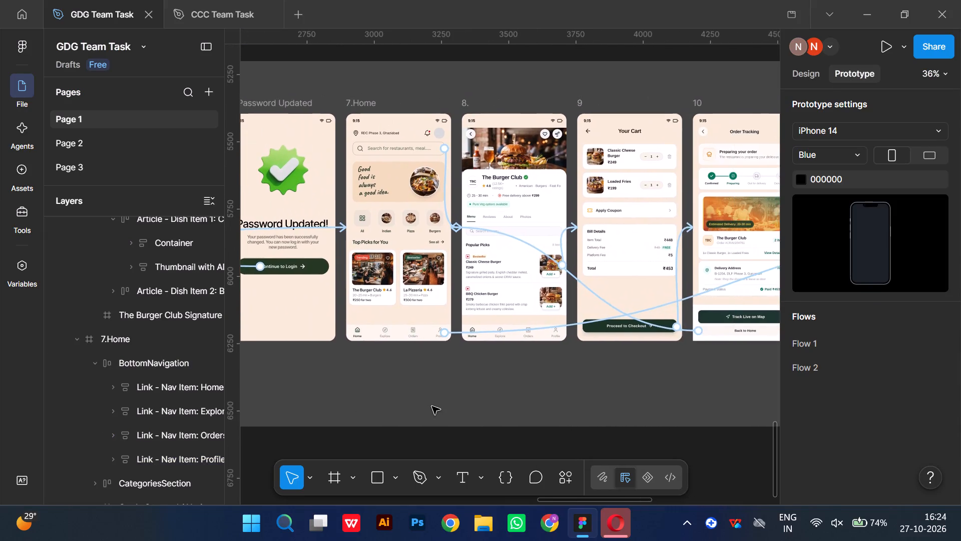
{"action": "scroll", "coordinate": [432, 406], "scroll_direction": "left", "scroll_amount": 1}
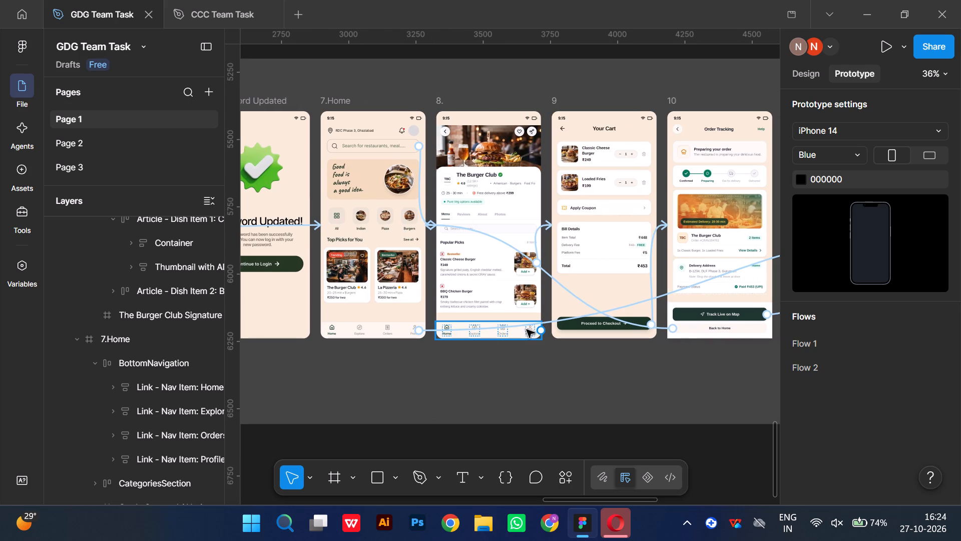
{"action": "double_click", "coordinate": [530, 332]}
{"action": "left_click", "coordinate": [581, 432]}
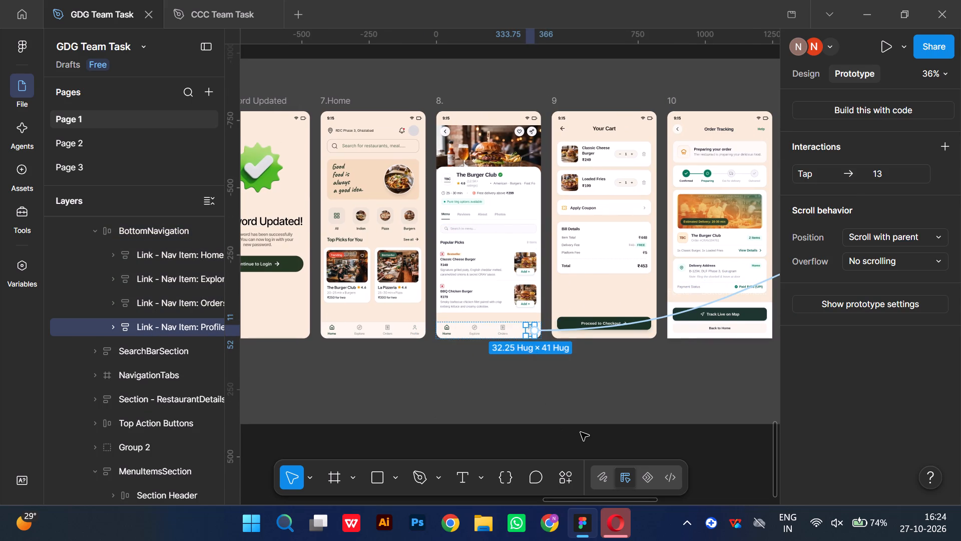
{"action": "scroll", "coordinate": [581, 432], "scroll_direction": "right", "scroll_amount": 1}
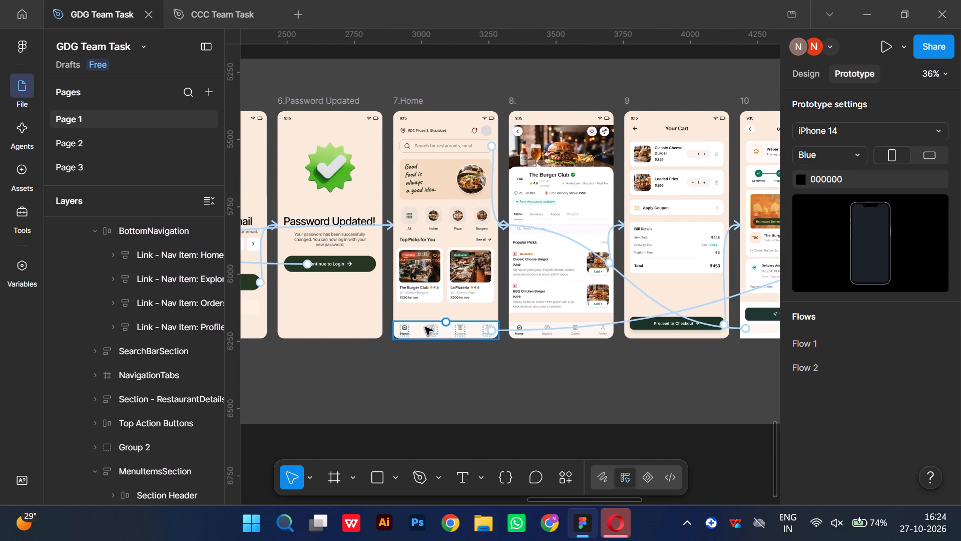
{"action": "left_click", "coordinate": [433, 336]}
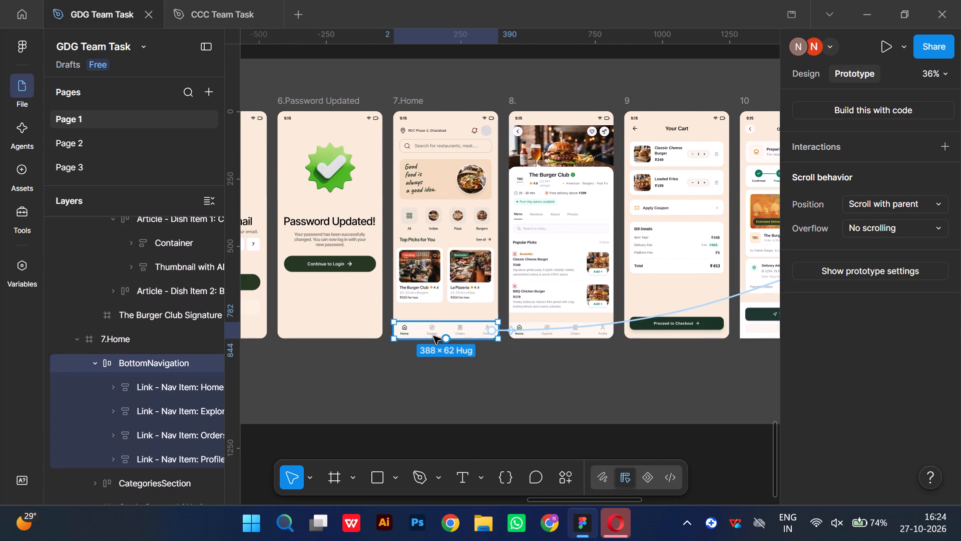
{"action": "left_click", "coordinate": [548, 331]}
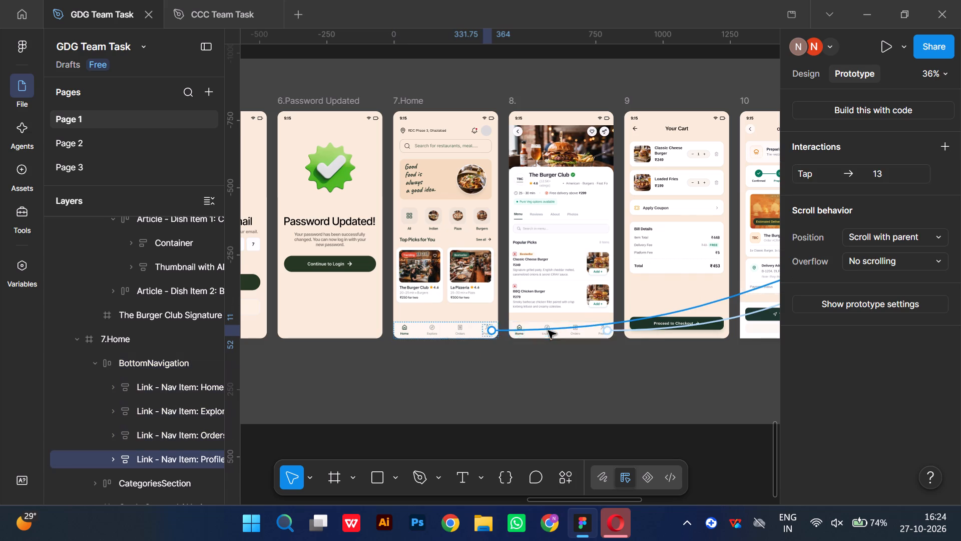
{"action": "left_click", "coordinate": [692, 414]}
Link the See all text beside Top Picks for You on the Home screen to the Restaurants screen, frame 11, with an on-tap Navigate to interaction.
{"action": "scroll", "coordinate": [692, 414], "scroll_direction": "left", "scroll_amount": 2}
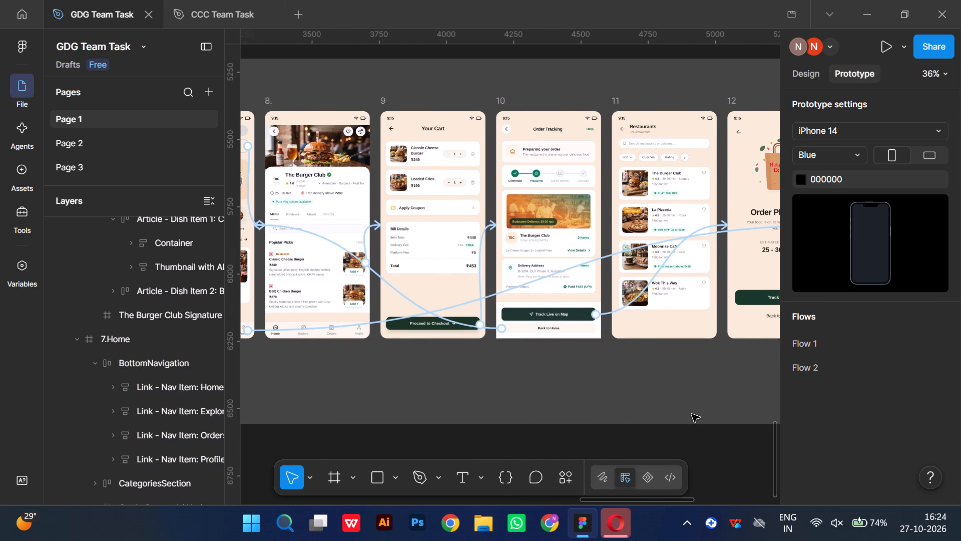
{"action": "scroll", "coordinate": [692, 414], "scroll_direction": "left", "scroll_amount": 1}
{"action": "scroll", "coordinate": [692, 414], "scroll_direction": "right", "scroll_amount": 1}
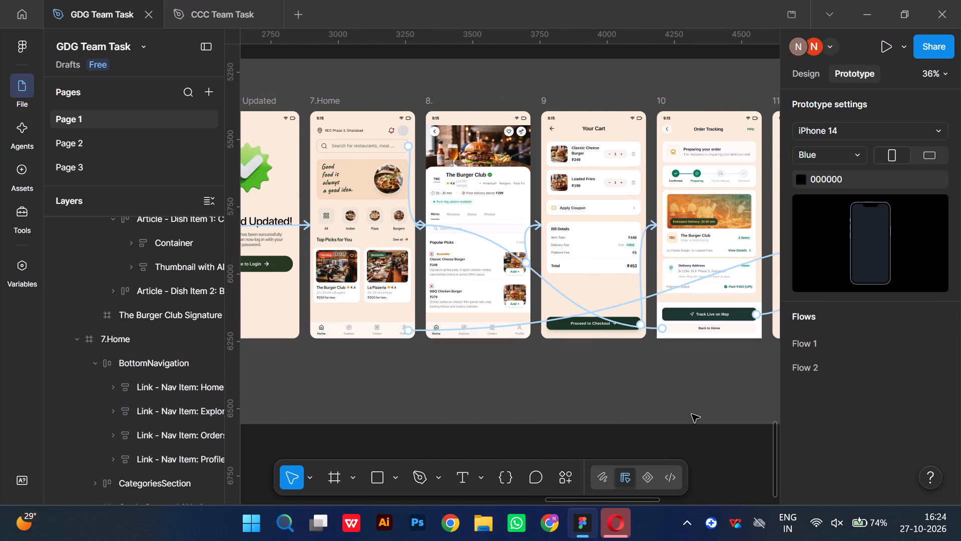
{"action": "scroll", "coordinate": [526, 361], "scroll_direction": "right", "scroll_amount": 1}
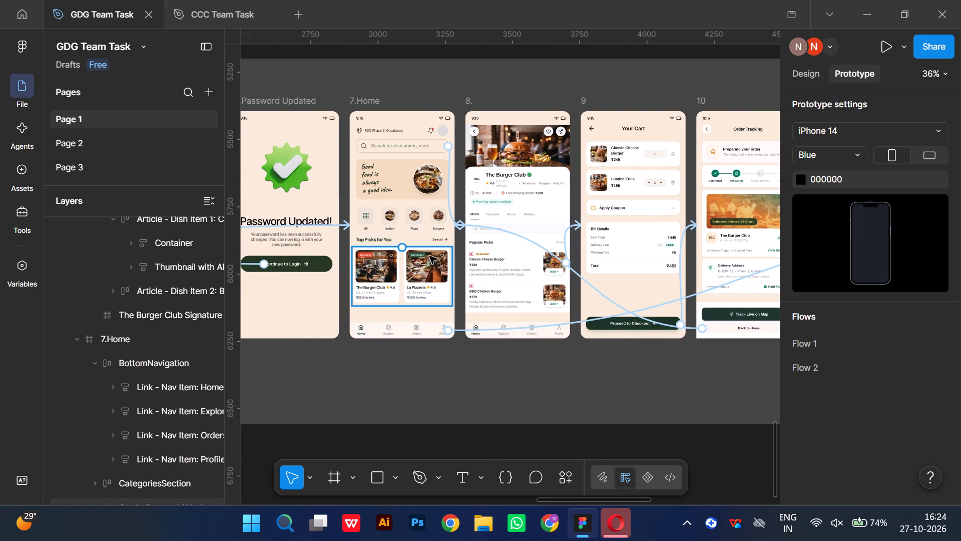
{"action": "left_click", "coordinate": [439, 241]}
{"action": "left_click_drag", "start_coordinate": [439, 241], "coordinate": [666, 164]}
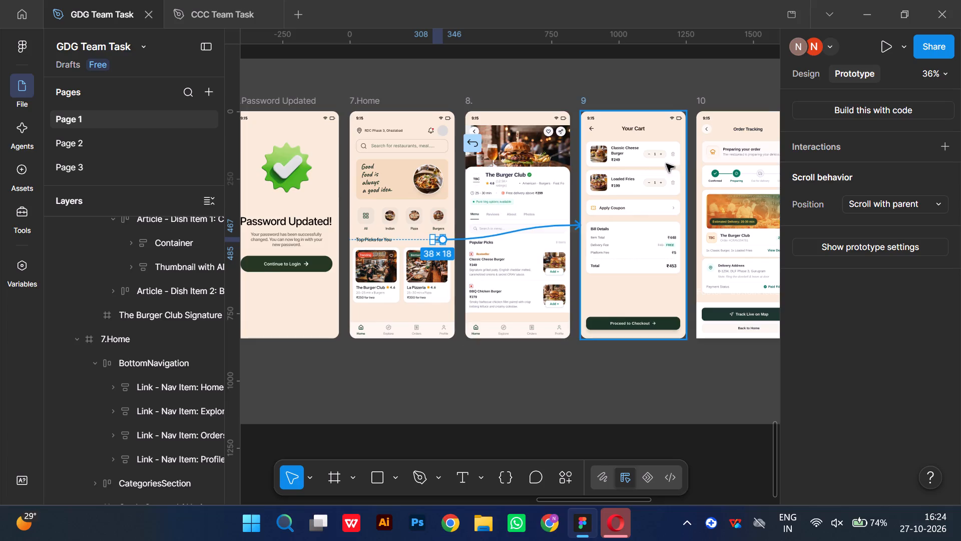
{"action": "left_click_drag", "start_coordinate": [666, 164], "coordinate": [769, 162]}
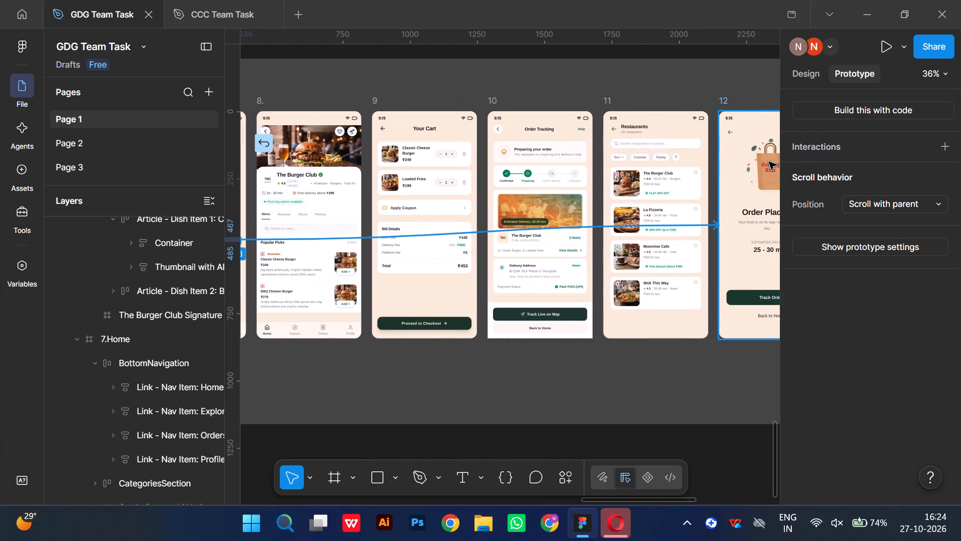
{"action": "left_click_drag", "start_coordinate": [769, 162], "coordinate": [406, 206]}
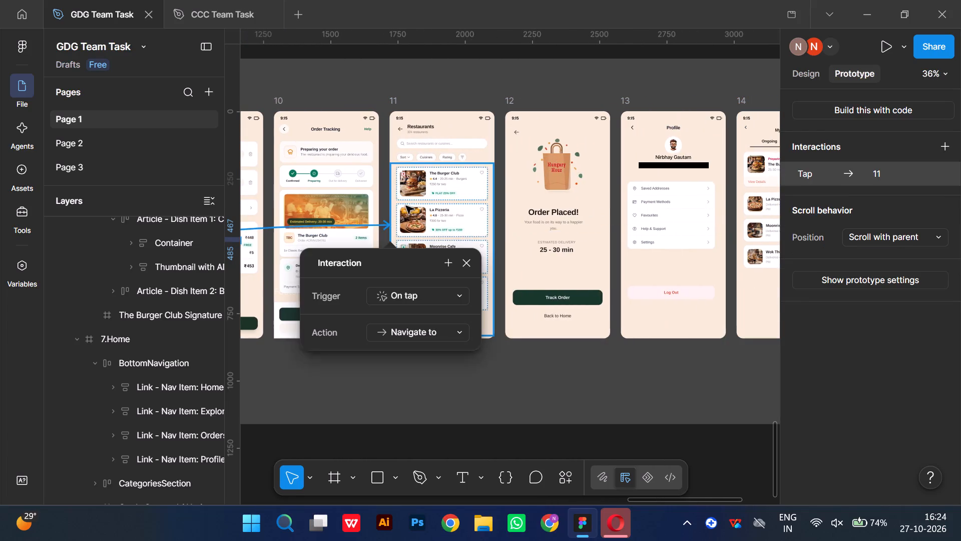
{"action": "left_click", "coordinate": [549, 353]}
Review the prototype connections across the frames of Section 1.
{"action": "scroll", "coordinate": [549, 353], "scroll_direction": "left", "scroll_amount": 1}
{"action": "scroll", "coordinate": [549, 353], "scroll_direction": "right", "scroll_amount": 1}
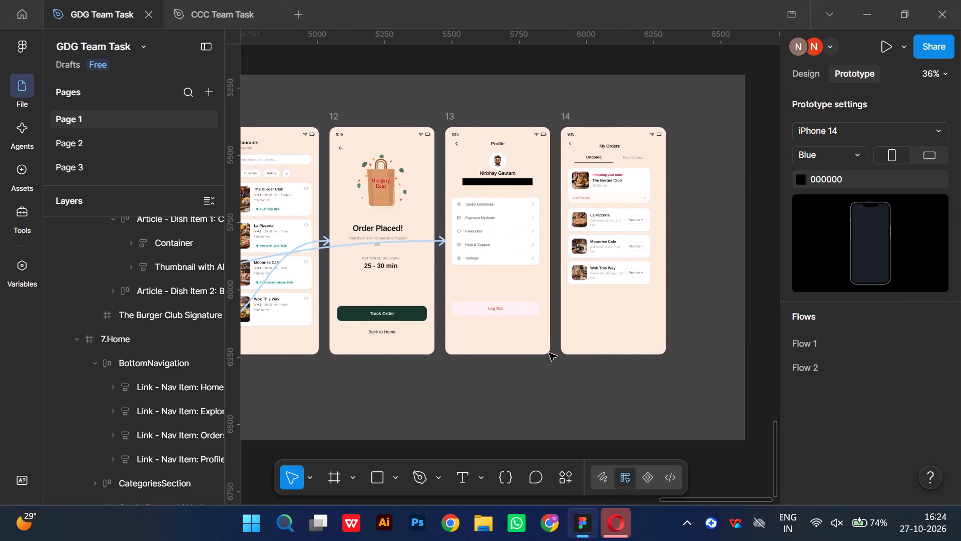
{"action": "scroll", "coordinate": [549, 353], "scroll_direction": "right", "scroll_amount": 4}
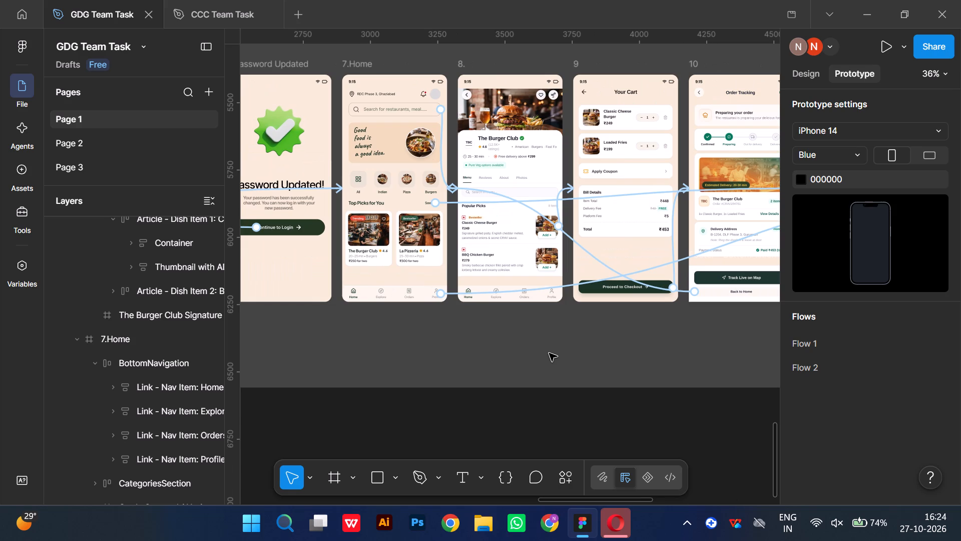
{"action": "left_click", "coordinate": [549, 353]}
{"action": "left_click", "coordinate": [591, 163]}
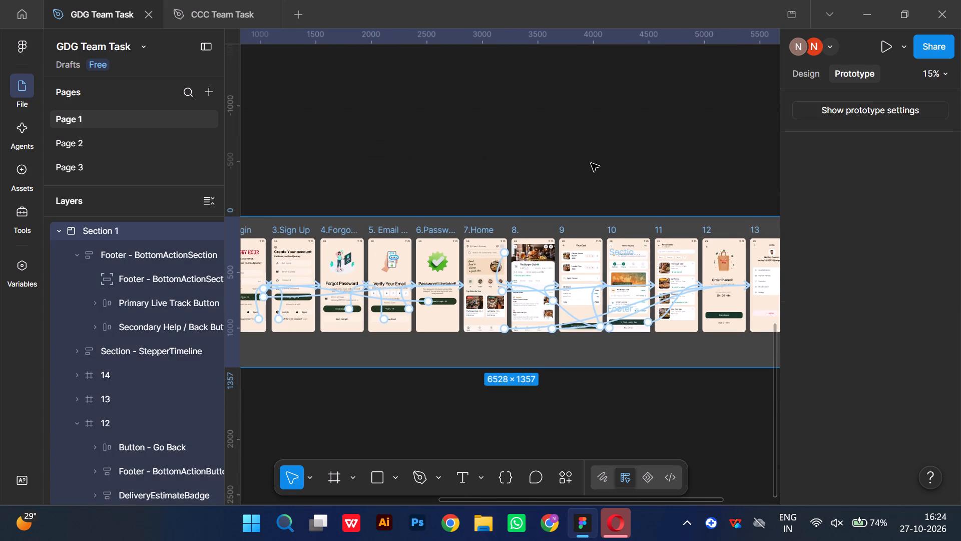
{"action": "left_click", "coordinate": [558, 382]}
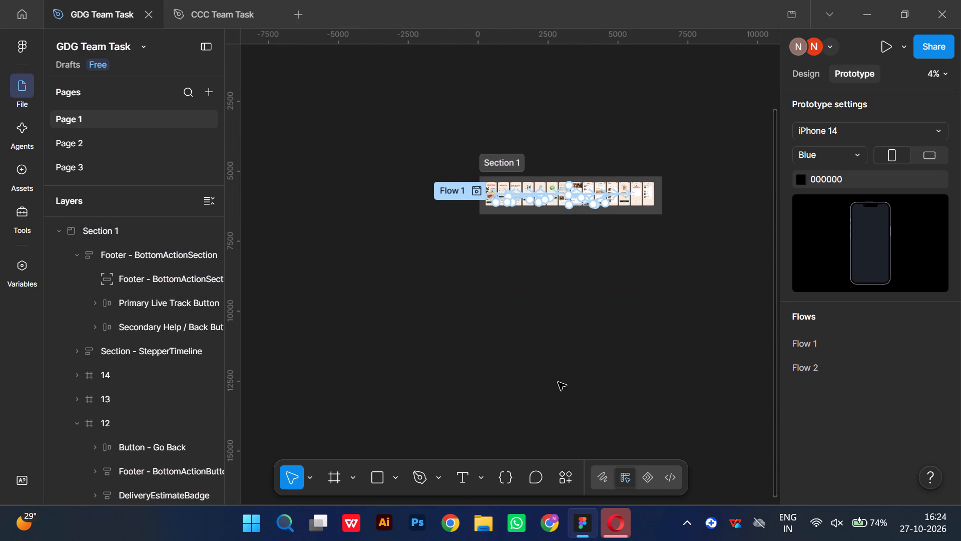
{"action": "scroll", "coordinate": [558, 382], "scroll_direction": "left", "scroll_amount": 1}
{"action": "left_click_drag", "start_coordinate": [558, 382], "coordinate": [493, 540]}
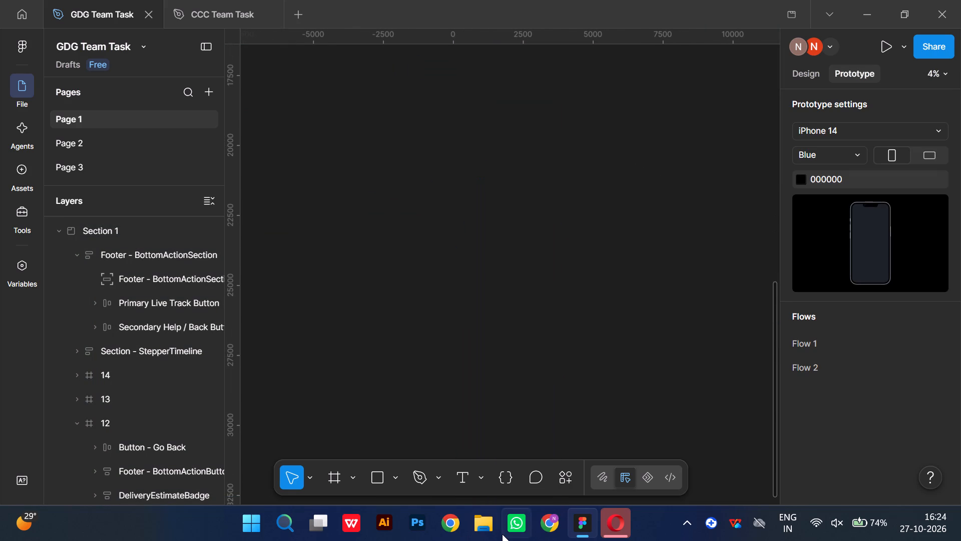
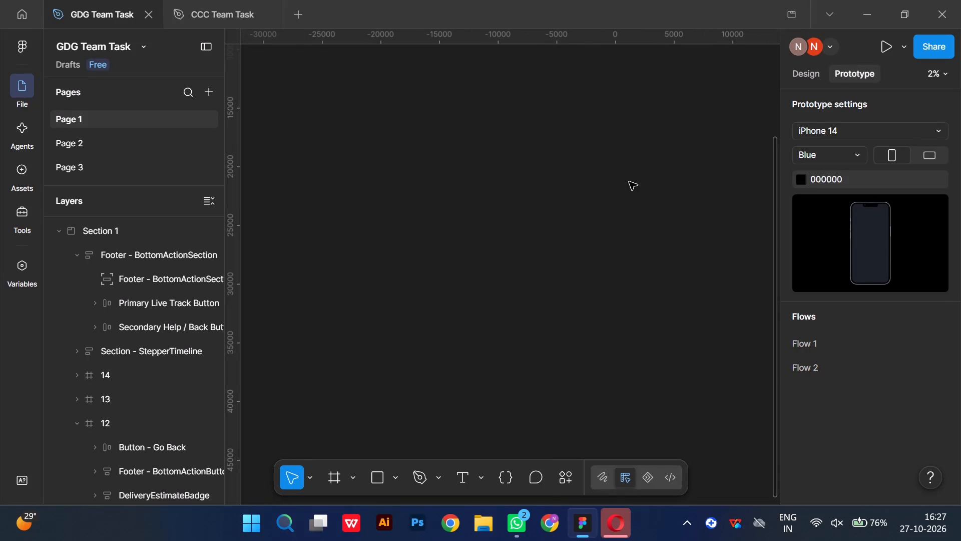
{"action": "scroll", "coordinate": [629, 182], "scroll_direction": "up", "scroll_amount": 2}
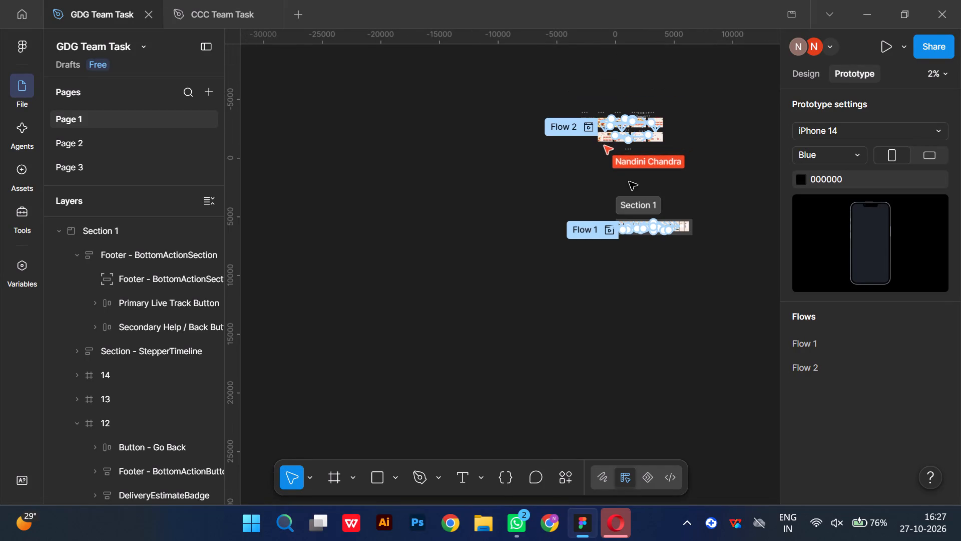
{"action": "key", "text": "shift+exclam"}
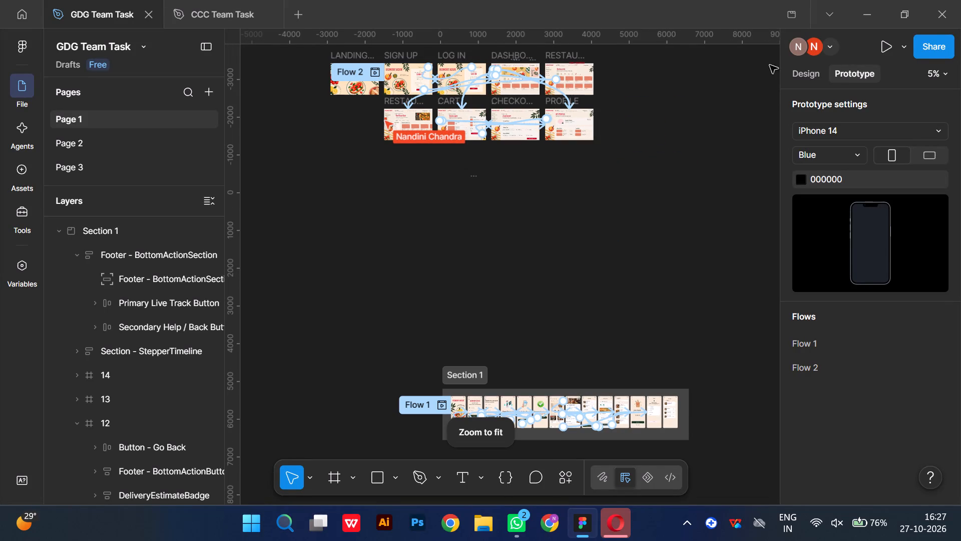
Minimise the design window, close the Opera browser window and refresh the desktop.
{"action": "left_click", "coordinate": [882, 15]}
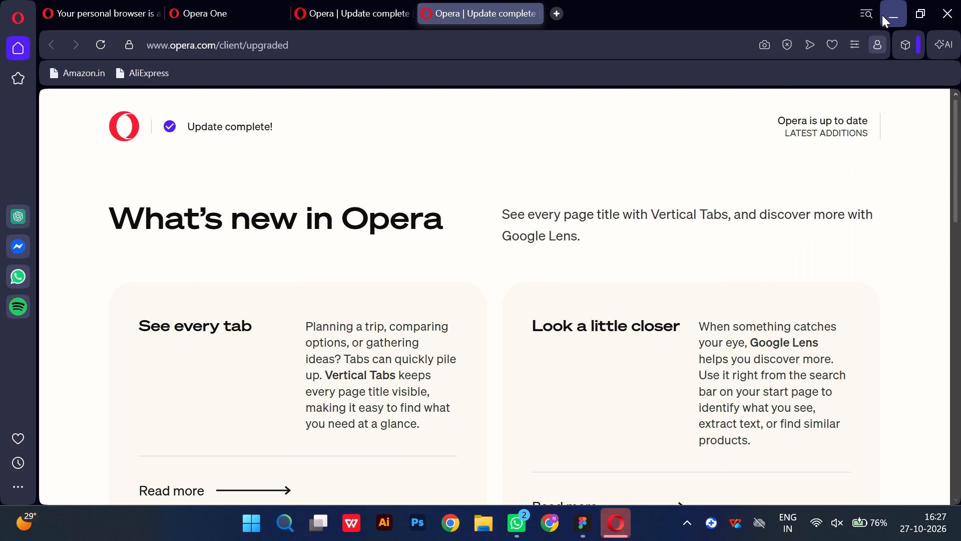
{"action": "left_click", "coordinate": [939, 5]}
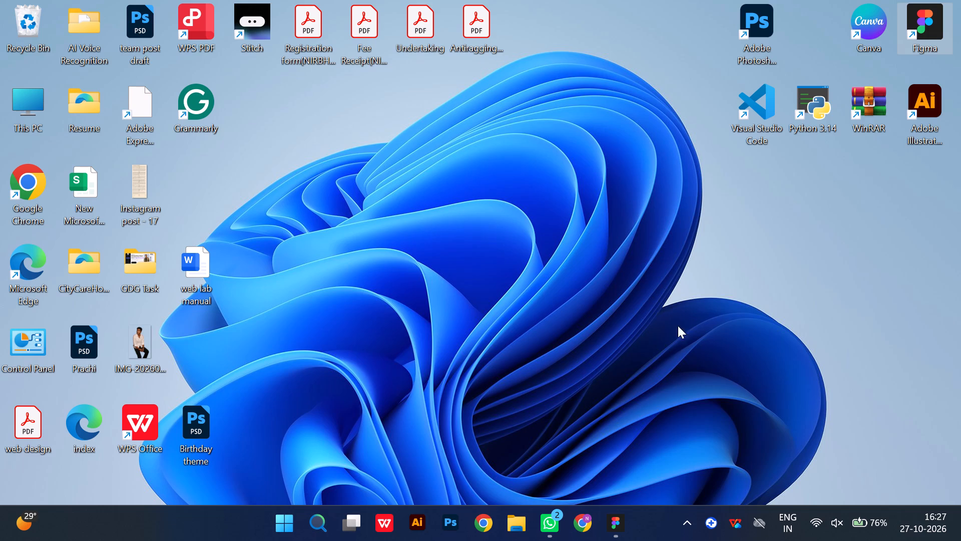
{"action": "right_click", "coordinate": [479, 233]}
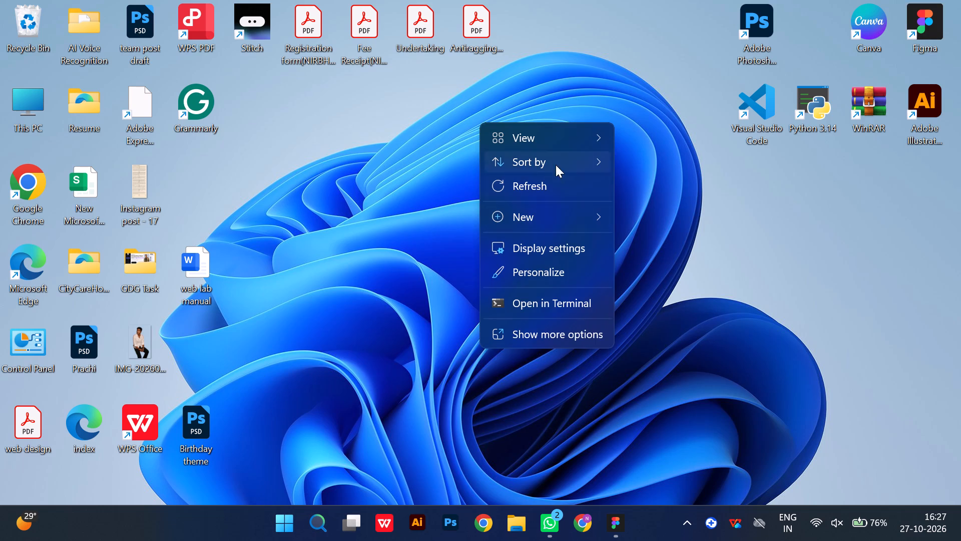
{"action": "left_click", "coordinate": [556, 177]}
Switch to Microsoft Edge and open the Diwali 2026 Figma file from the browsing history in a new tab.
{"action": "double_click", "coordinate": [83, 418]}
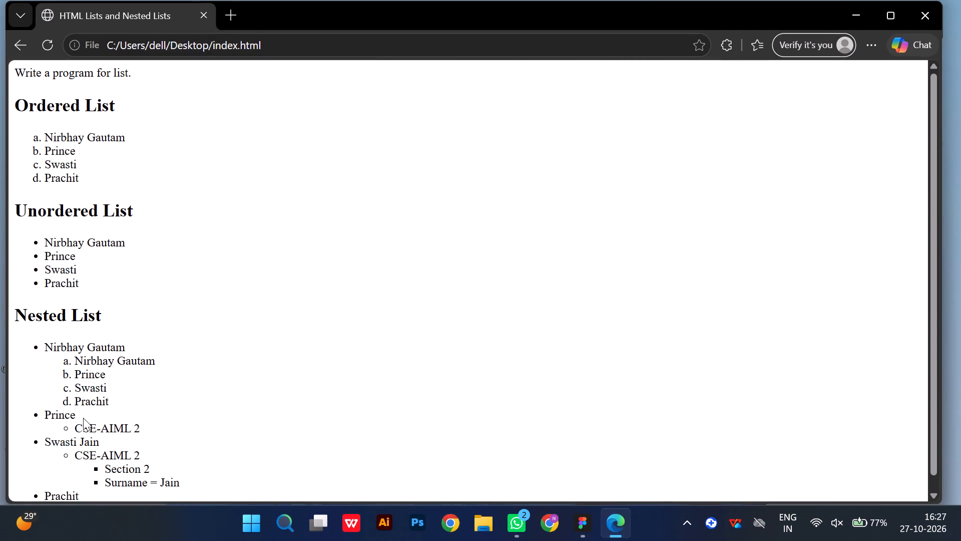
{"action": "left_click", "coordinate": [237, 25]}
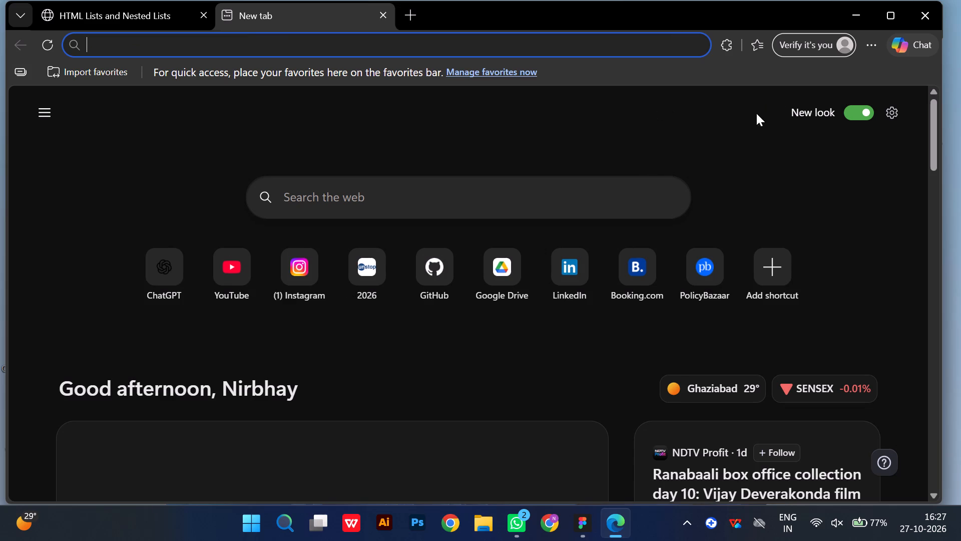
{"action": "left_click", "coordinate": [875, 47]}
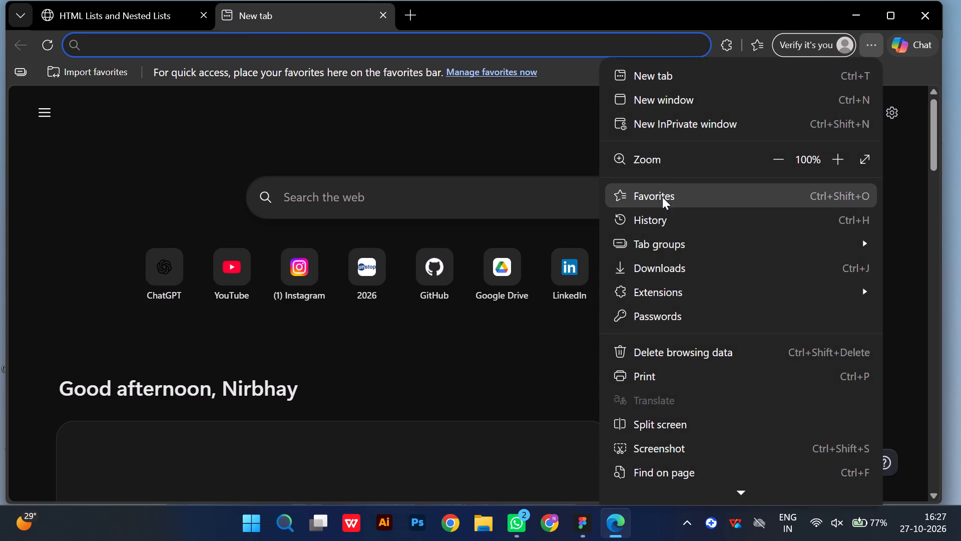
{"action": "left_click", "coordinate": [660, 217]}
{"action": "double_click", "coordinate": [668, 217]}
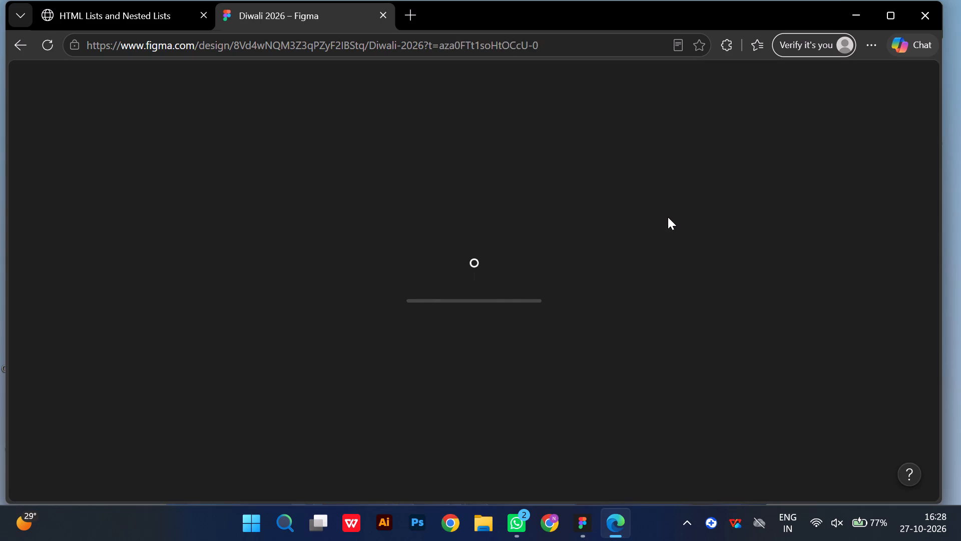
Switch to Google Chrome, search the web for google drive and open My Drive in Google Drive.
{"action": "left_click", "coordinate": [552, 514]}
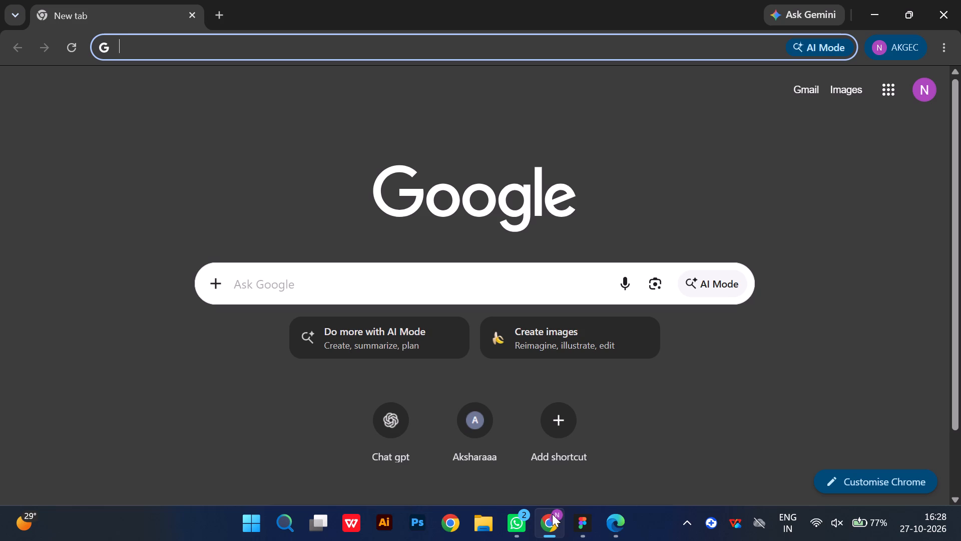
{"action": "left_click", "coordinate": [495, 259]}
{"action": "left_click", "coordinate": [459, 261]}
{"action": "left_click", "coordinate": [415, 271]}
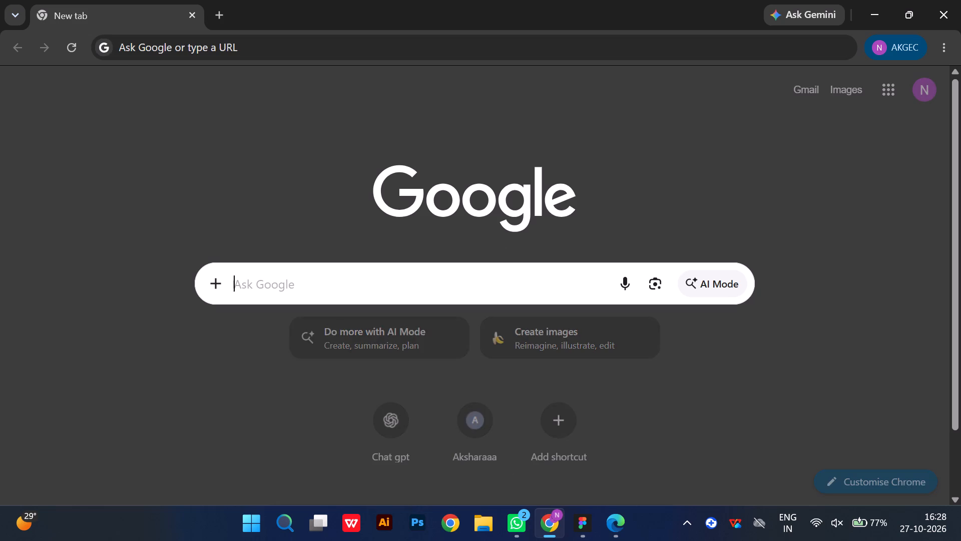
{"action": "left_click", "coordinate": [334, 320]}
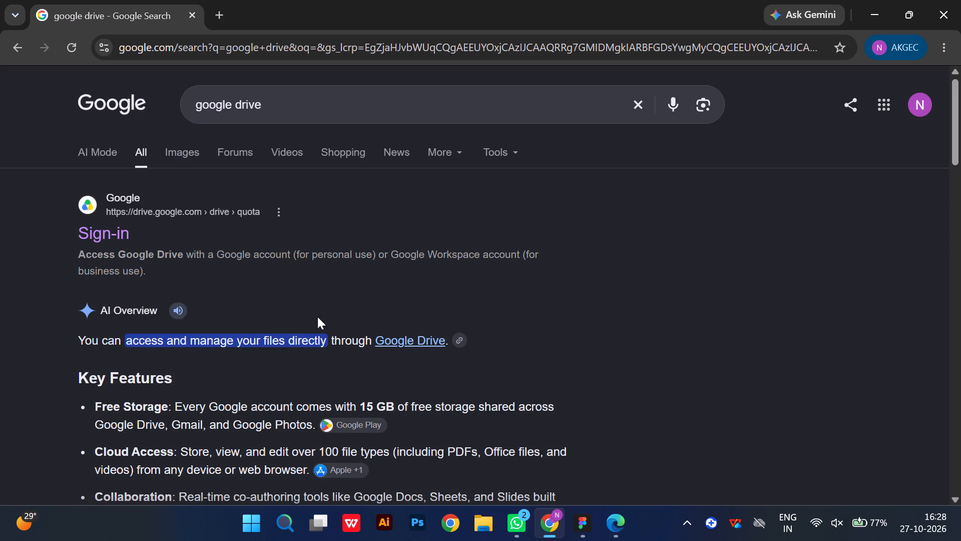
{"action": "left_click", "coordinate": [131, 234]}
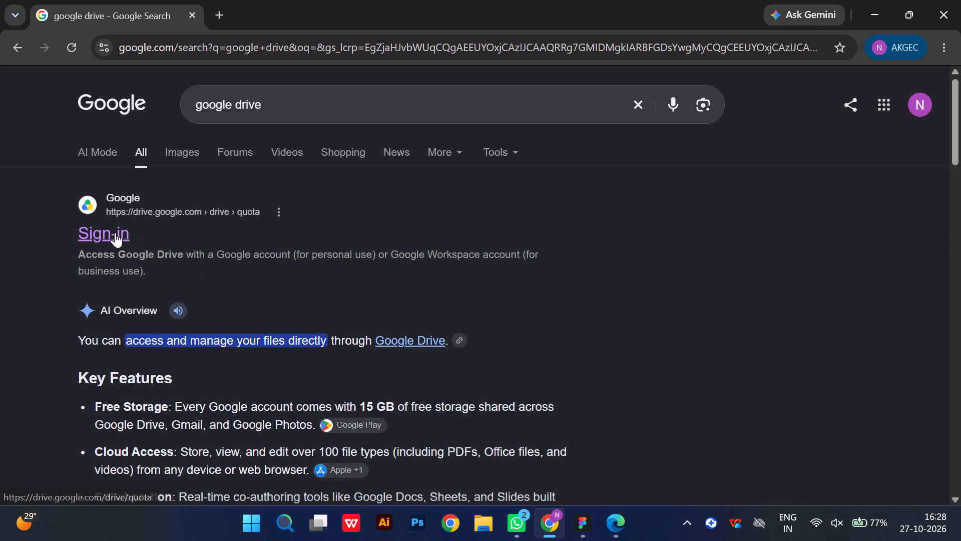
{"action": "left_click", "coordinate": [115, 232]}
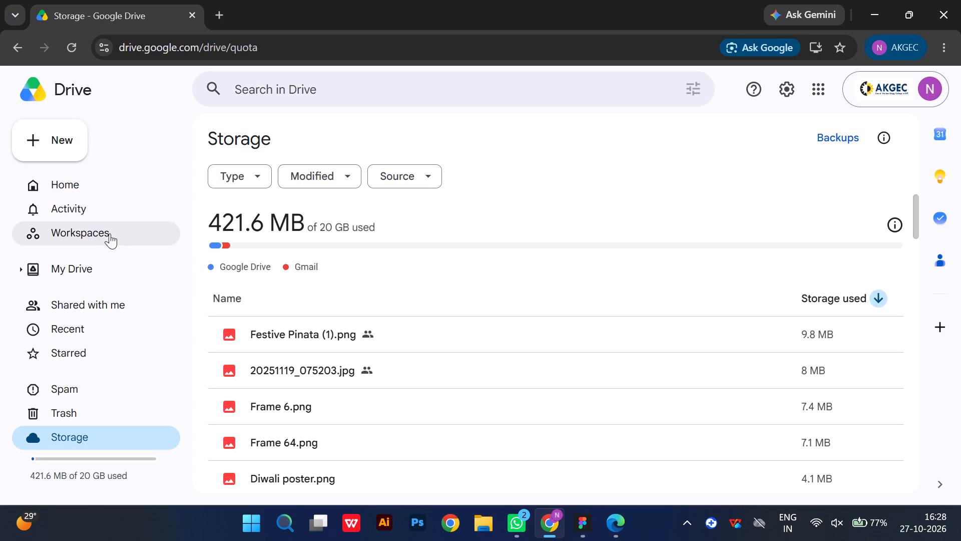
{"action": "left_click", "coordinate": [91, 263]}
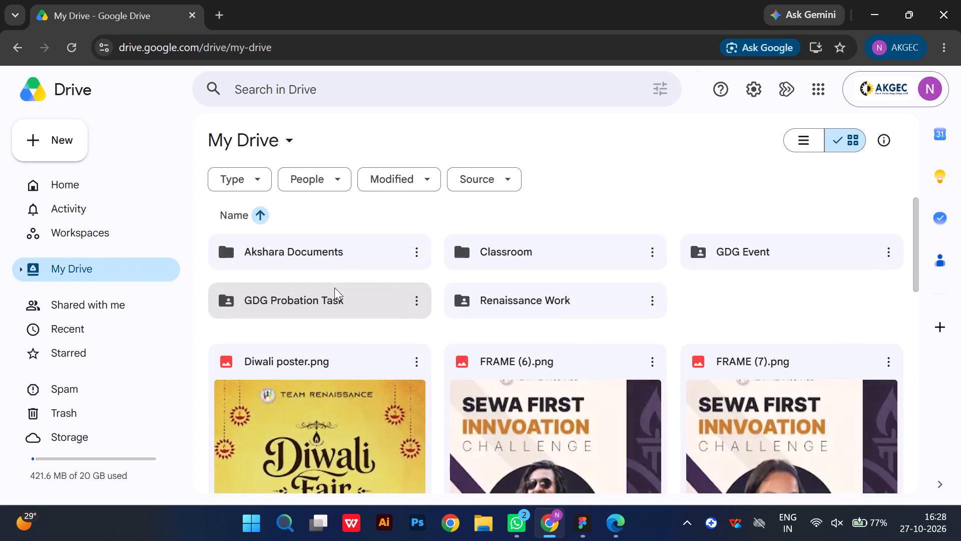
Look through the Diwali Poster folder and the 3 year ID Cards folder inside Renaissance Work's Diwali Fair folder, and return to My Drive.
{"action": "double_click", "coordinate": [512, 313]}
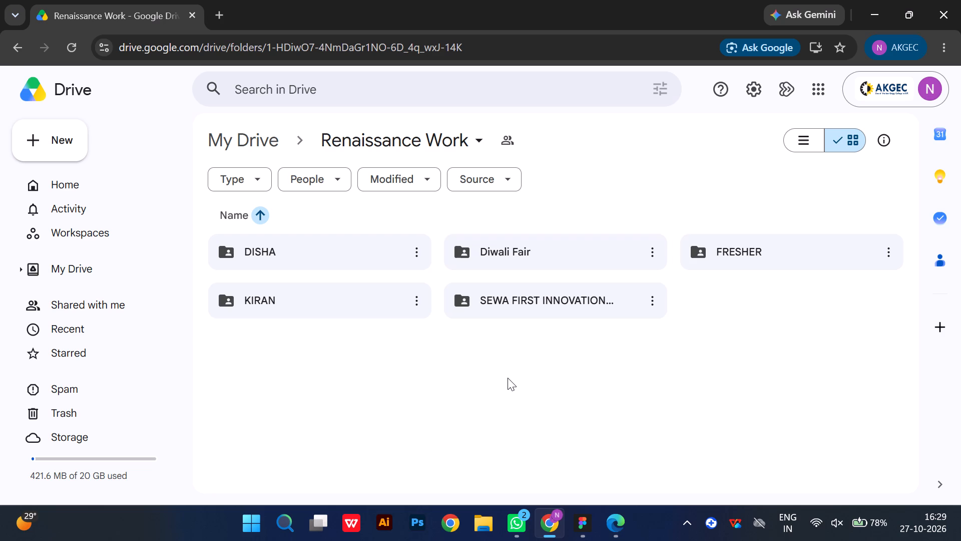
{"action": "double_click", "coordinate": [507, 260]}
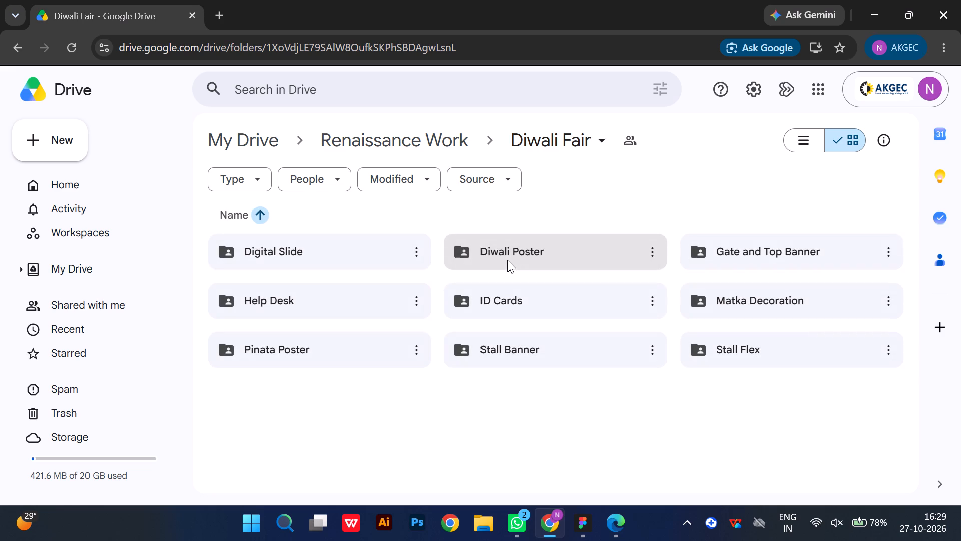
{"action": "double_click", "coordinate": [507, 260]}
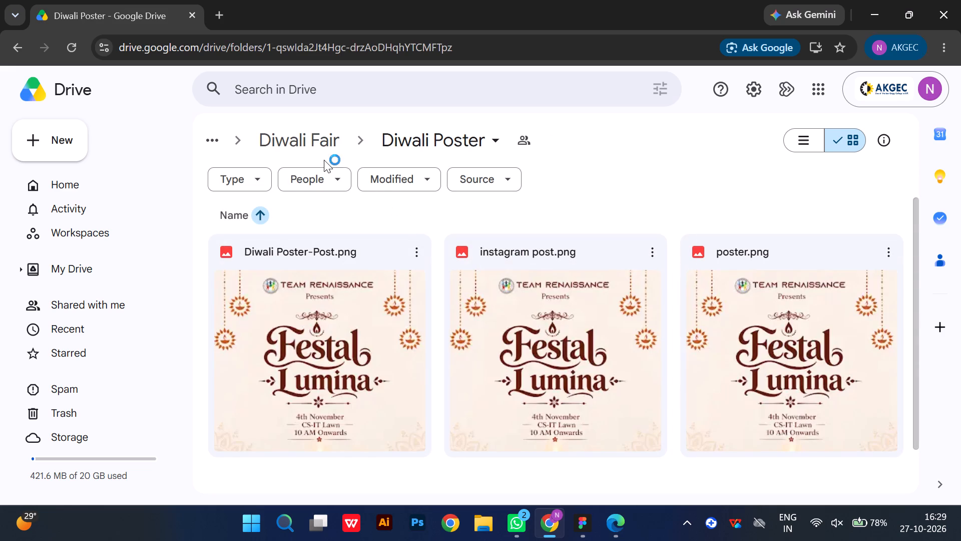
{"action": "left_click", "coordinate": [312, 134]}
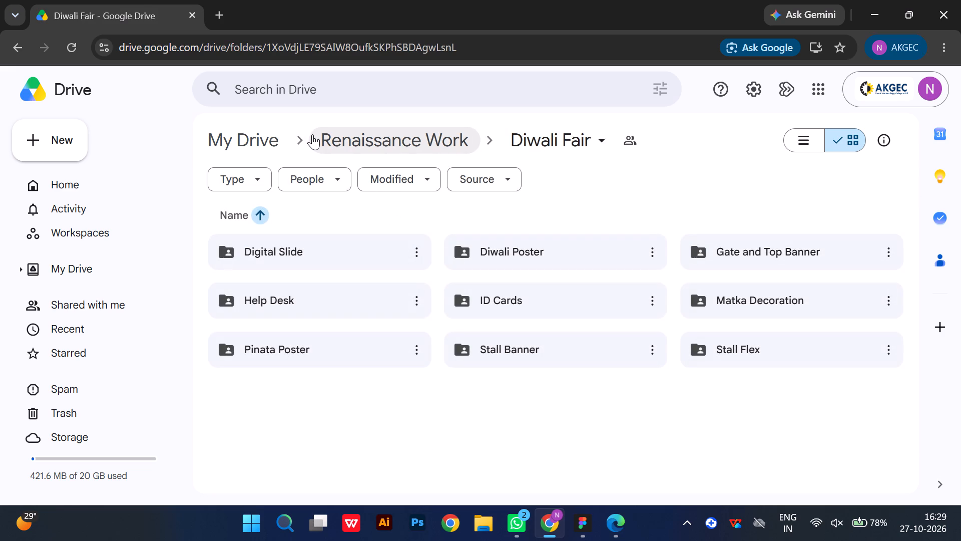
{"action": "double_click", "coordinate": [502, 303]}
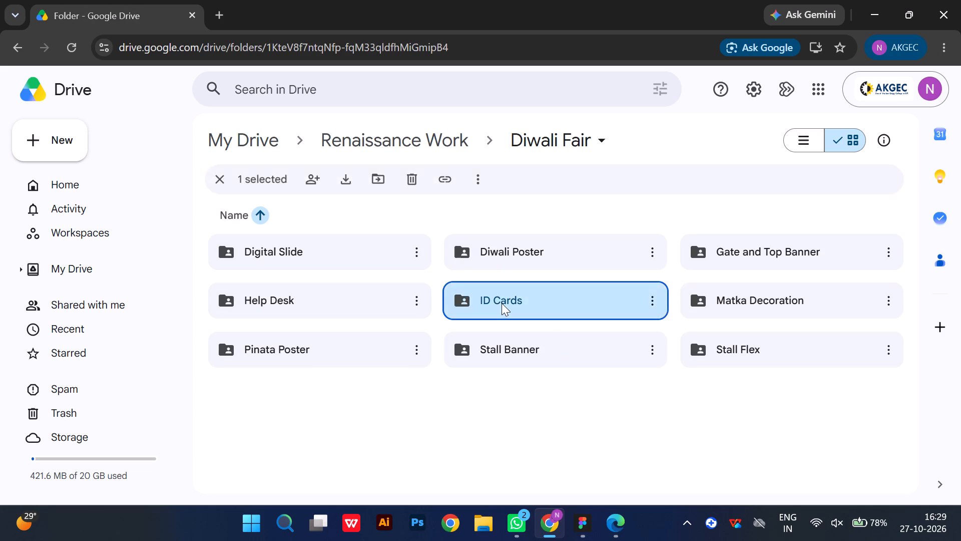
{"action": "double_click", "coordinate": [493, 258]}
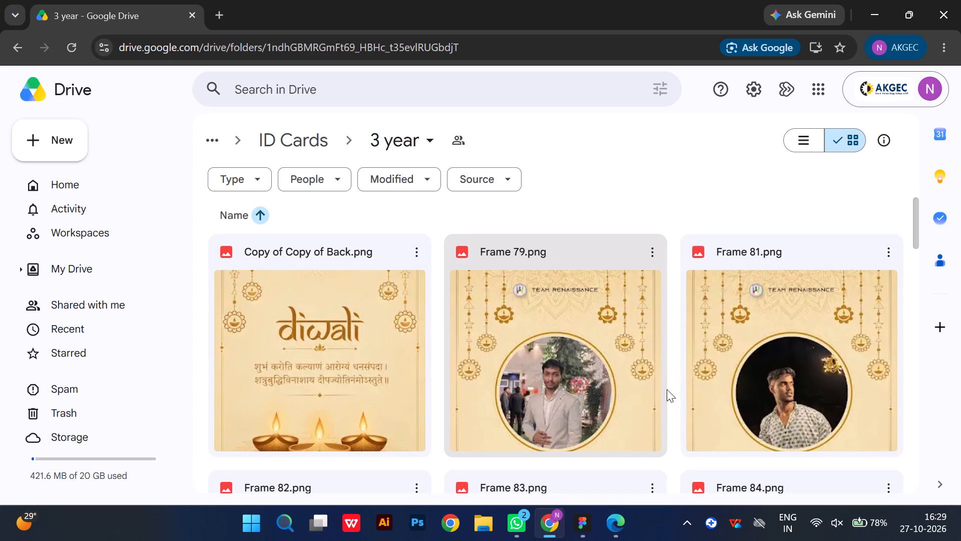
{"action": "left_click", "coordinate": [295, 145]}
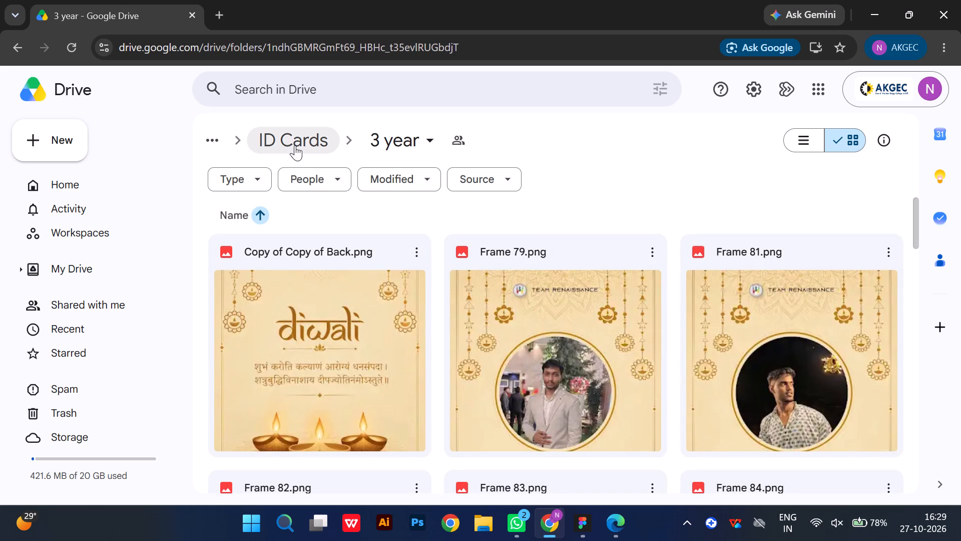
{"action": "left_click", "coordinate": [295, 145]}
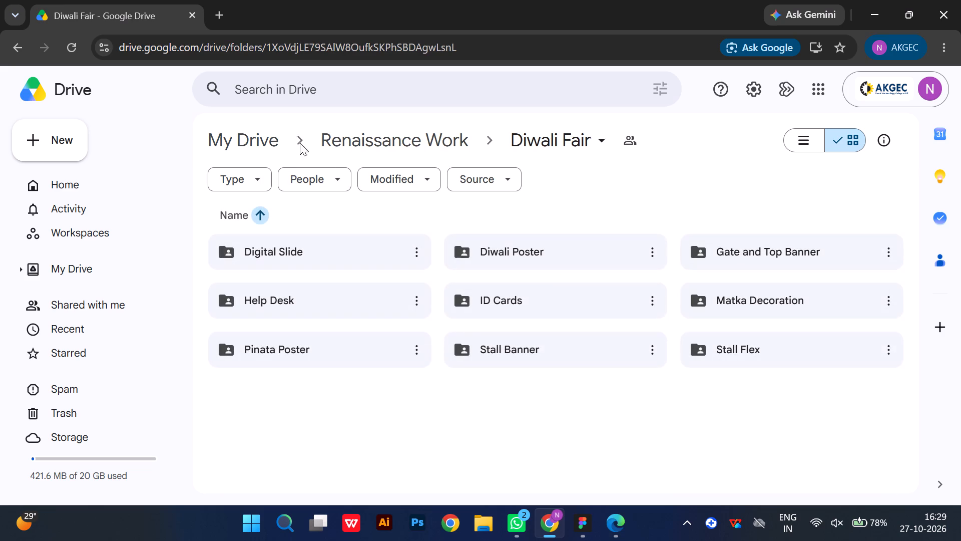
{"action": "left_click", "coordinate": [263, 141]}
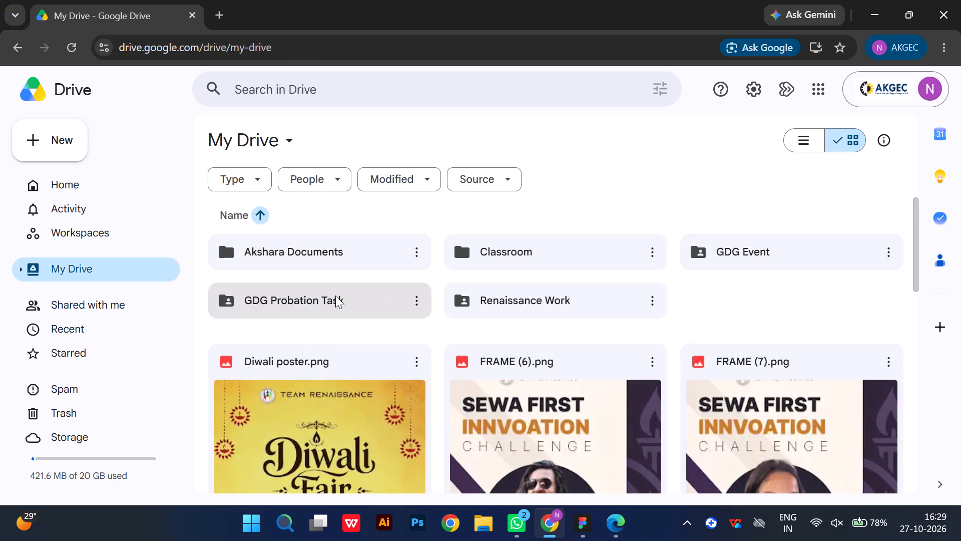
Preview the image FRAME (6).png in My Drive and close the preview.
{"action": "scroll", "coordinate": [472, 342], "scroll_direction": "down", "scroll_amount": 1}
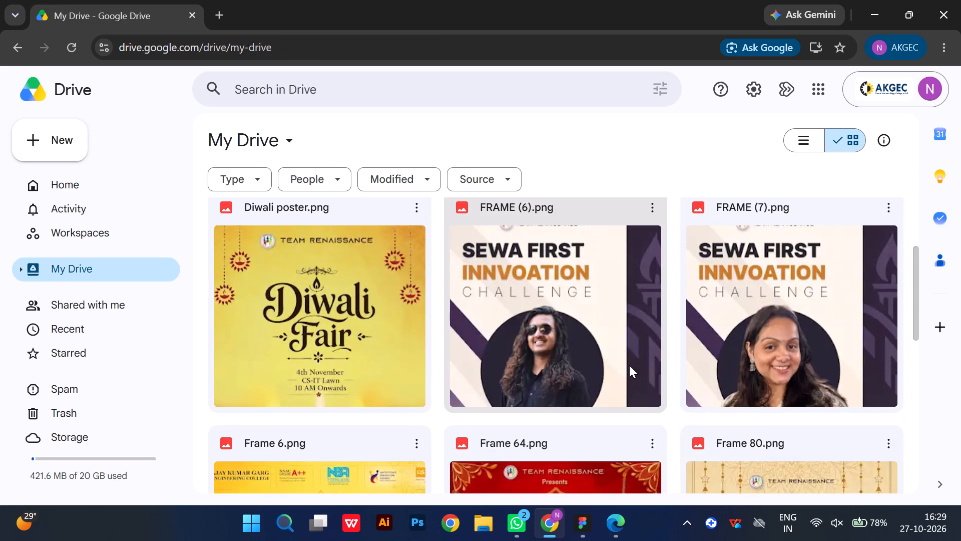
{"action": "double_click", "coordinate": [615, 332]}
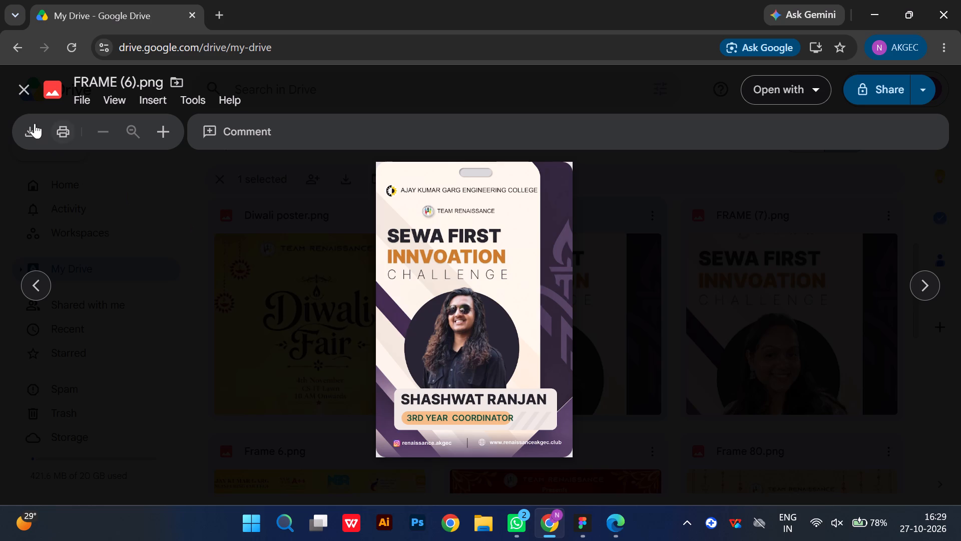
{"action": "left_click", "coordinate": [30, 97]}
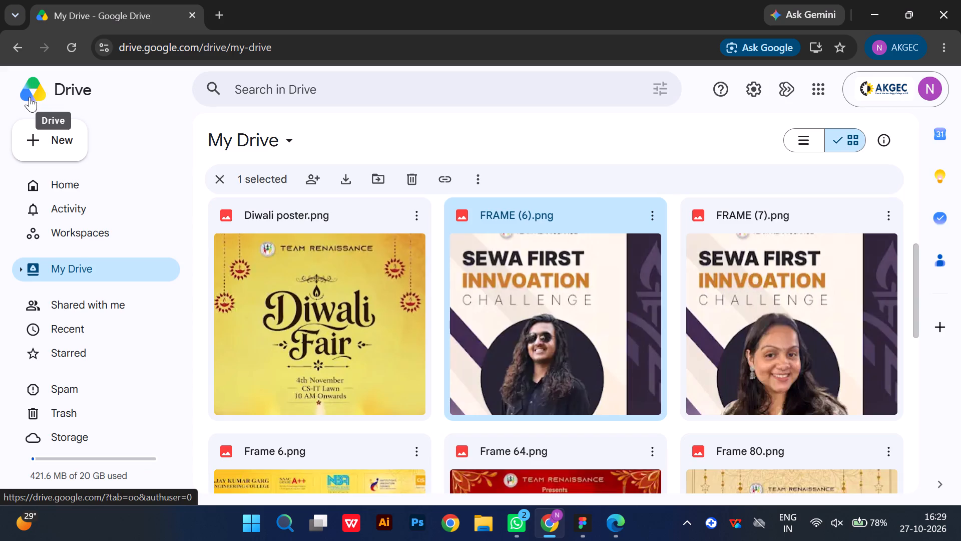
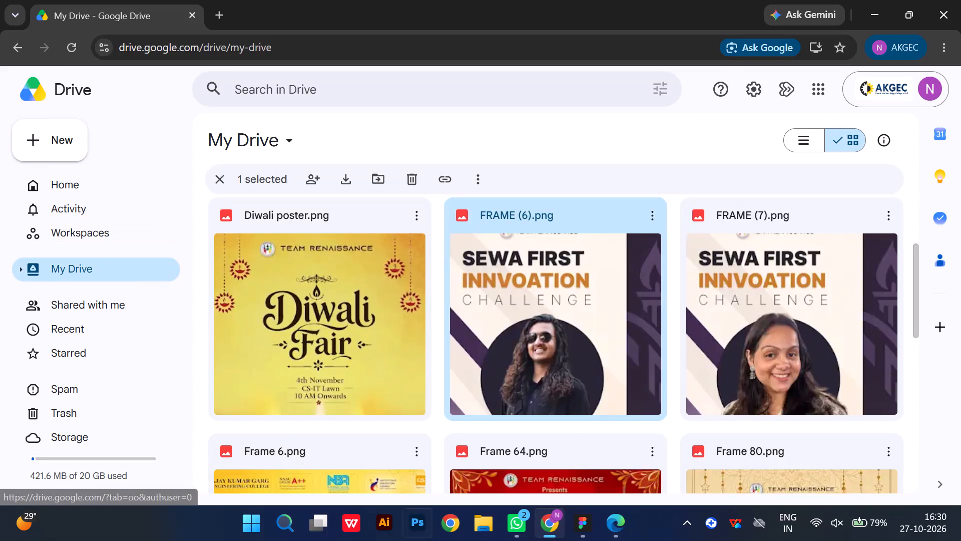
Switch to Figma and return to Page 1 of the GDG Team Task file to view Section 1.
{"action": "left_click", "coordinate": [595, 534]}
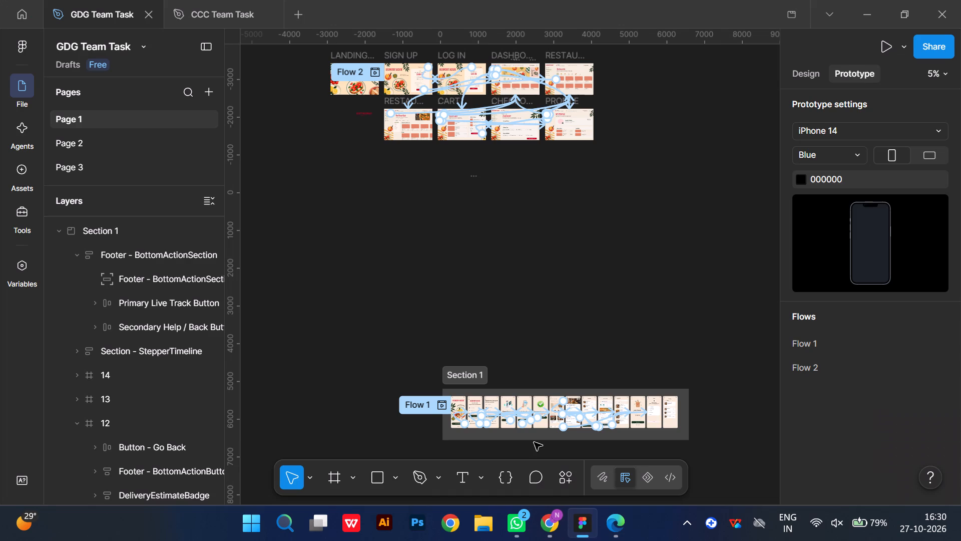
{"action": "scroll", "coordinate": [527, 318], "scroll_direction": "down", "scroll_amount": 2}
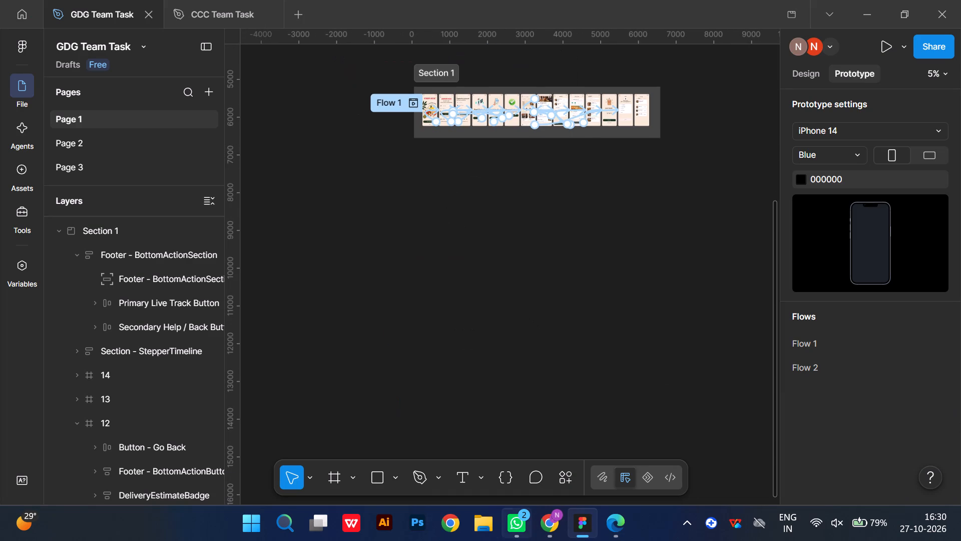
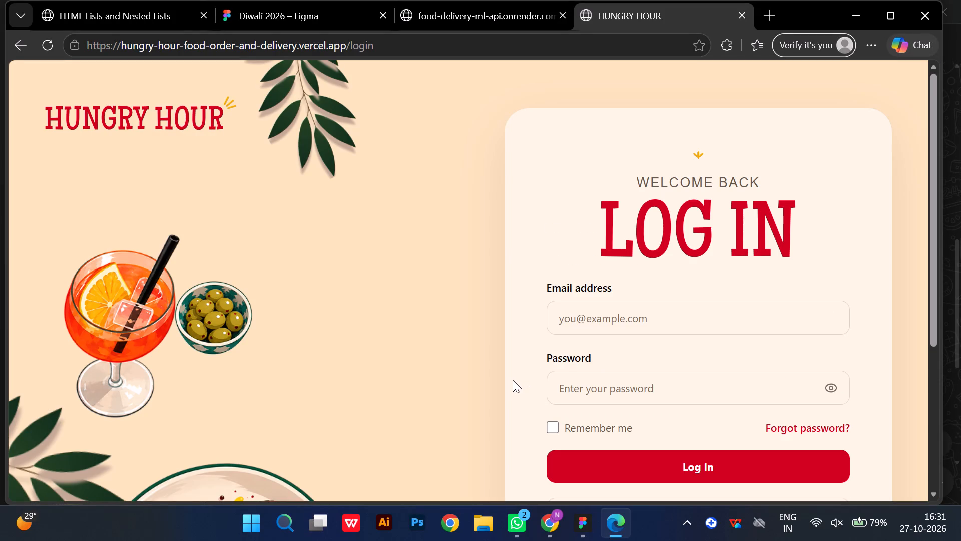
Look over the Hungry Hour login page and reload it.
{"action": "scroll", "coordinate": [513, 380], "scroll_direction": "down", "scroll_amount": 1}
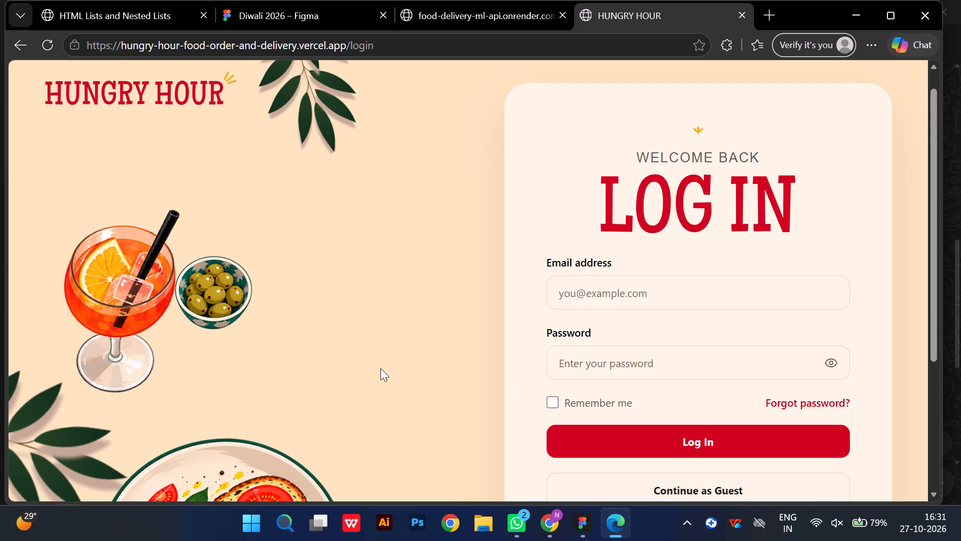
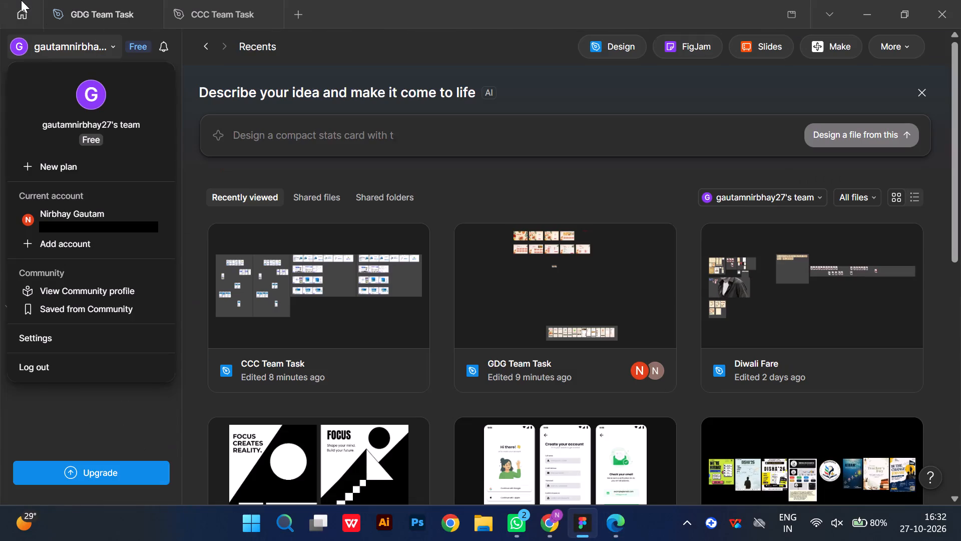
Open the Diwali Fare design file from the recently viewed files.
{"action": "double_click", "coordinate": [748, 351]}
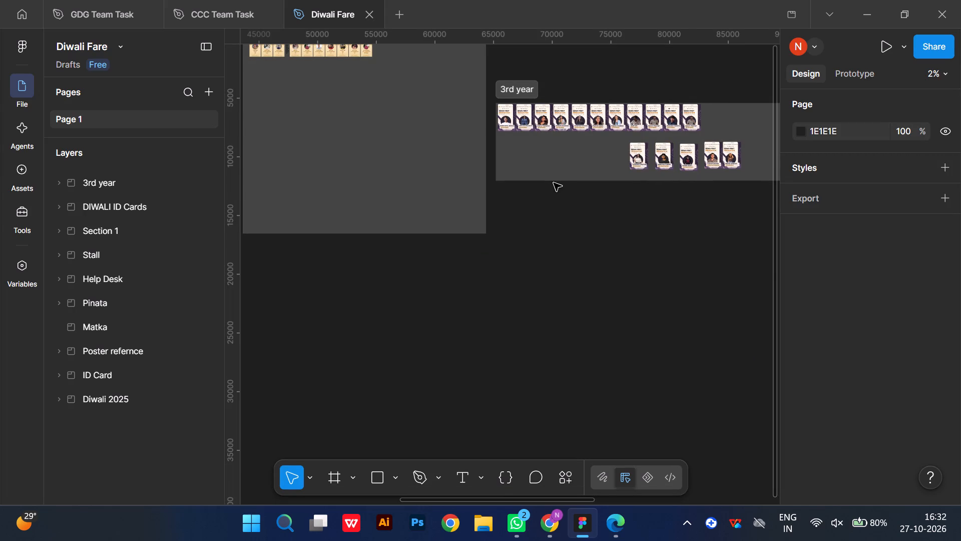
Look through the 3rd year, DIWALI ID Cards and ID Card sections, and examine the blue poster designs in Section 1.
{"action": "scroll", "coordinate": [554, 183], "scroll_direction": "up", "scroll_amount": 1}
{"action": "scroll", "coordinate": [554, 183], "scroll_direction": "down", "scroll_amount": 1}
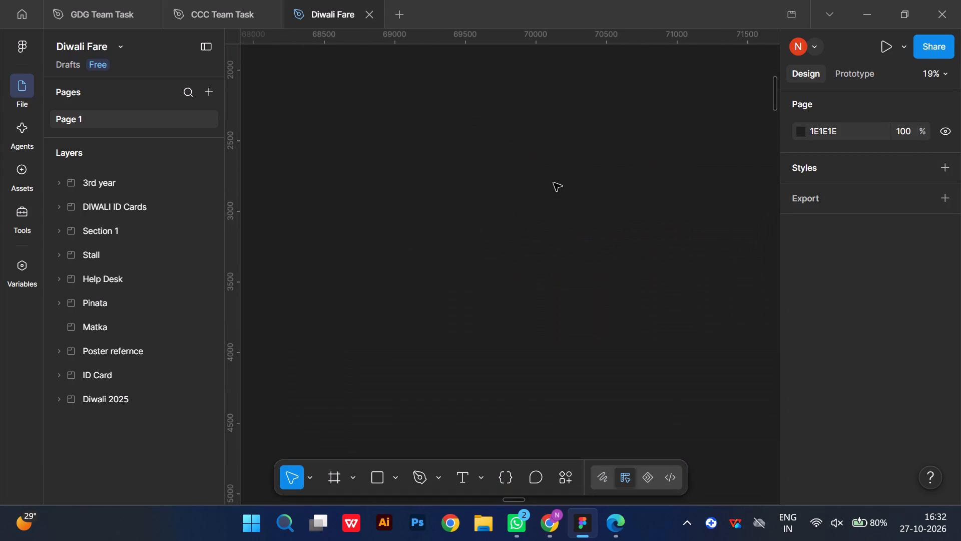
{"action": "scroll", "coordinate": [554, 183], "scroll_direction": "down", "scroll_amount": 1}
{"action": "scroll", "coordinate": [554, 183], "scroll_direction": "right", "scroll_amount": 1}
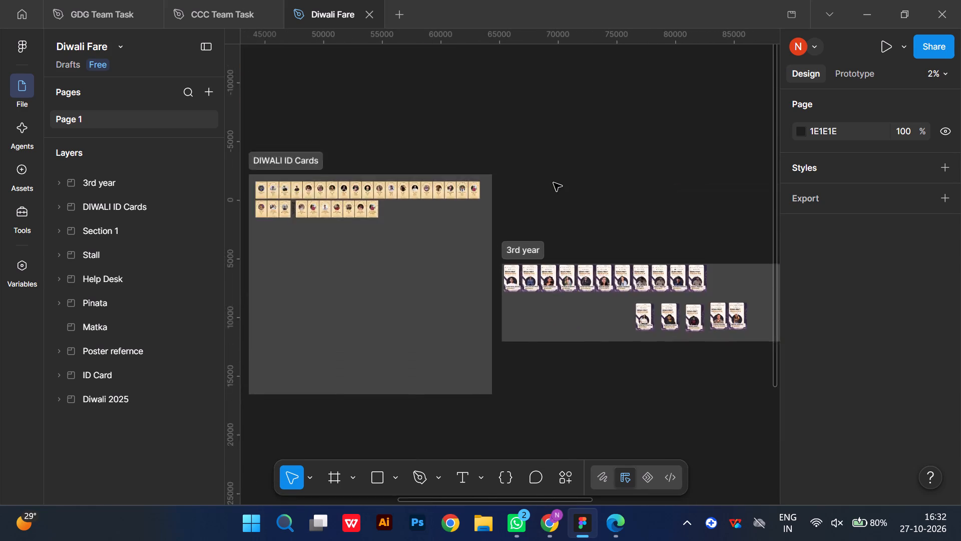
{"action": "scroll", "coordinate": [554, 183], "scroll_direction": "right", "scroll_amount": 7}
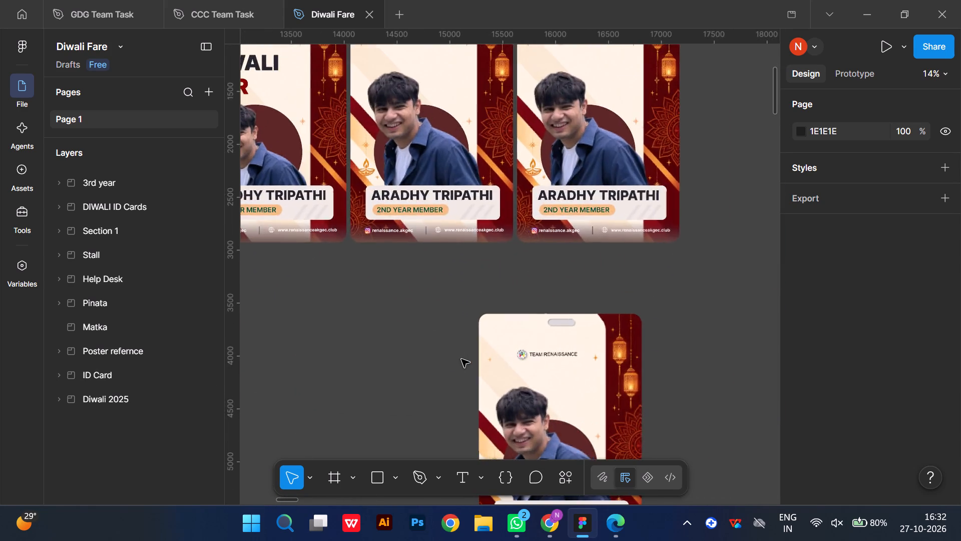
{"action": "scroll", "coordinate": [461, 359], "scroll_direction": "up", "scroll_amount": 1}
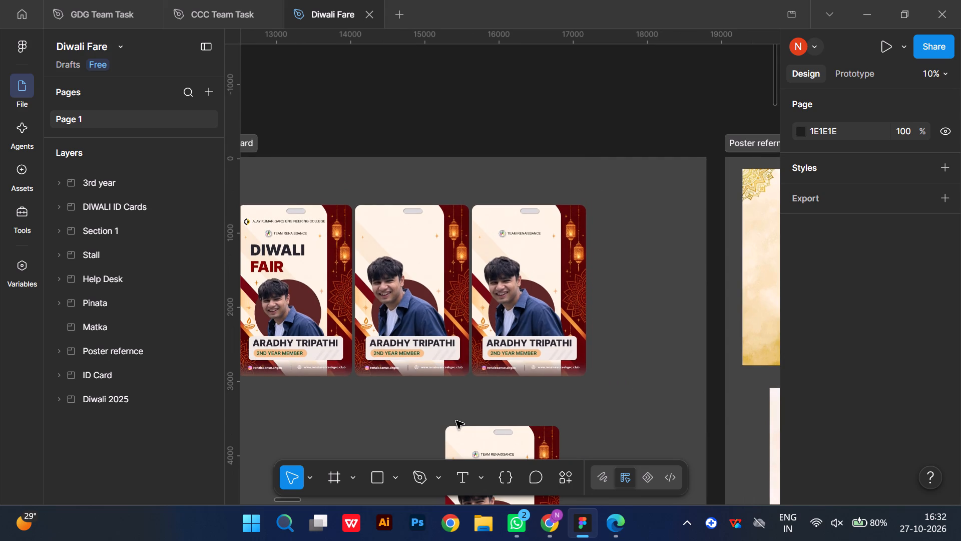
{"action": "left_click", "coordinate": [388, 414]}
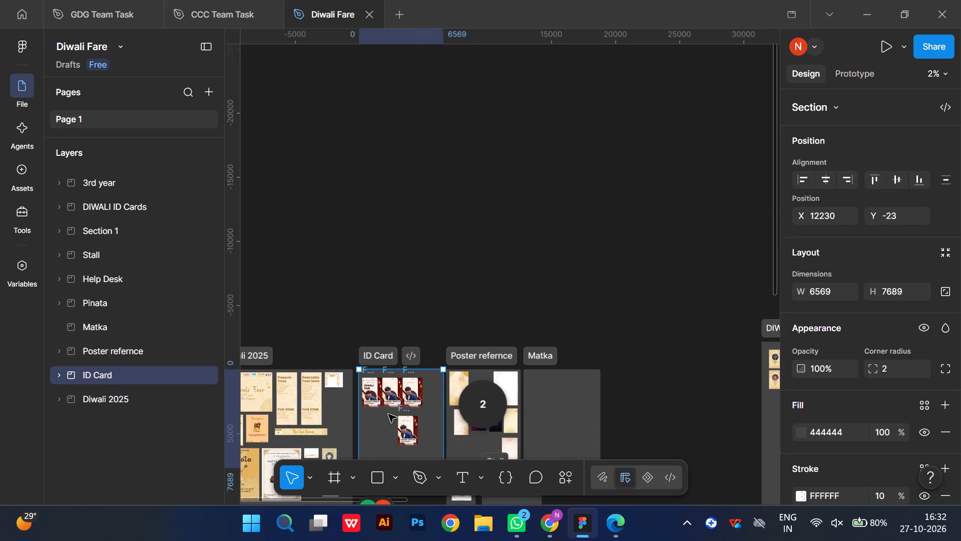
{"action": "scroll", "coordinate": [388, 414], "scroll_direction": "down", "scroll_amount": 1}
{"action": "scroll", "coordinate": [388, 414], "scroll_direction": "right", "scroll_amount": 1}
{"action": "scroll", "coordinate": [388, 414], "scroll_direction": "left", "scroll_amount": 1}
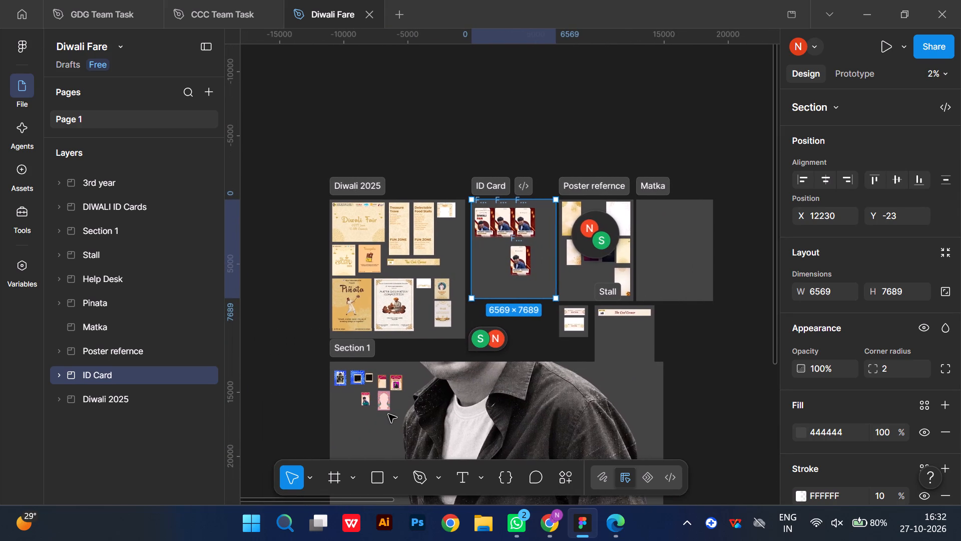
{"action": "scroll", "coordinate": [388, 414], "scroll_direction": "down", "scroll_amount": 1}
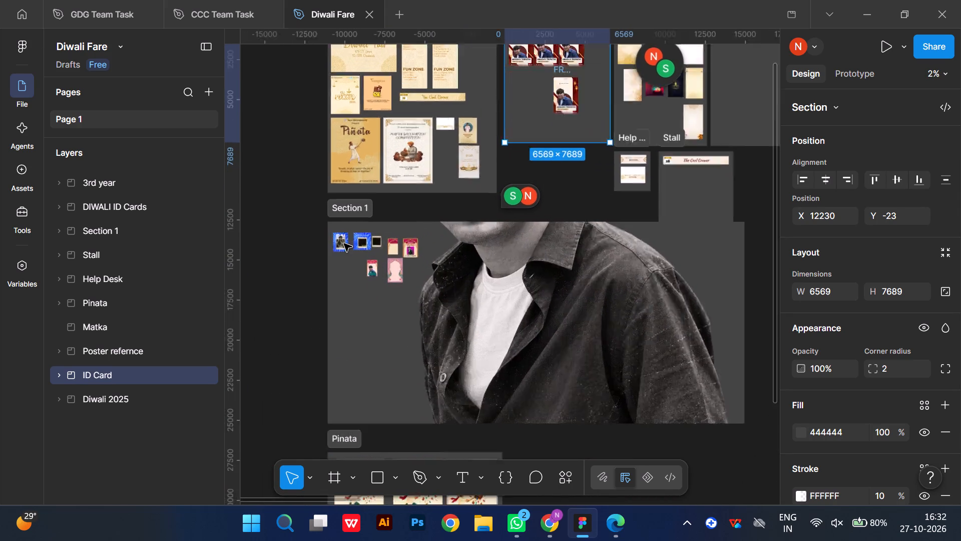
{"action": "scroll", "coordinate": [344, 243], "scroll_direction": "right", "scroll_amount": 1}
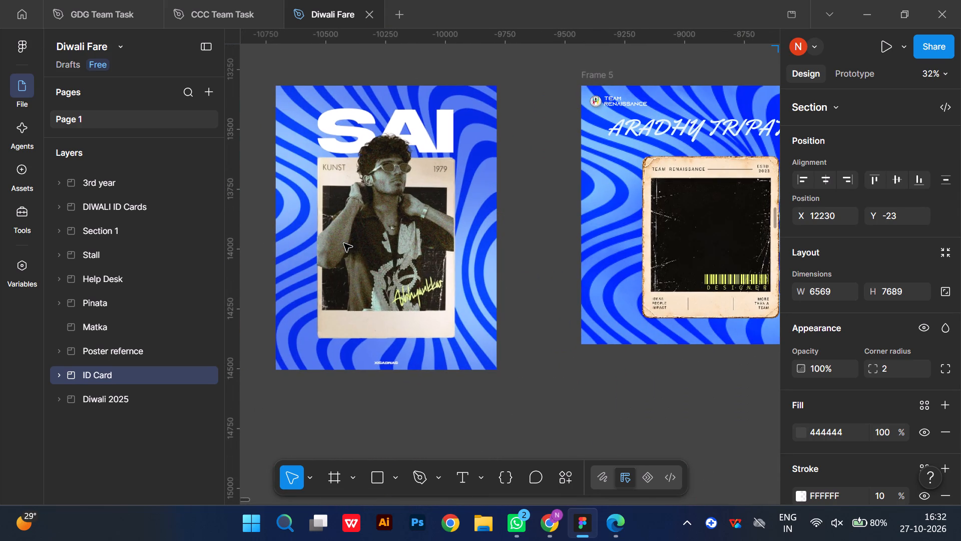
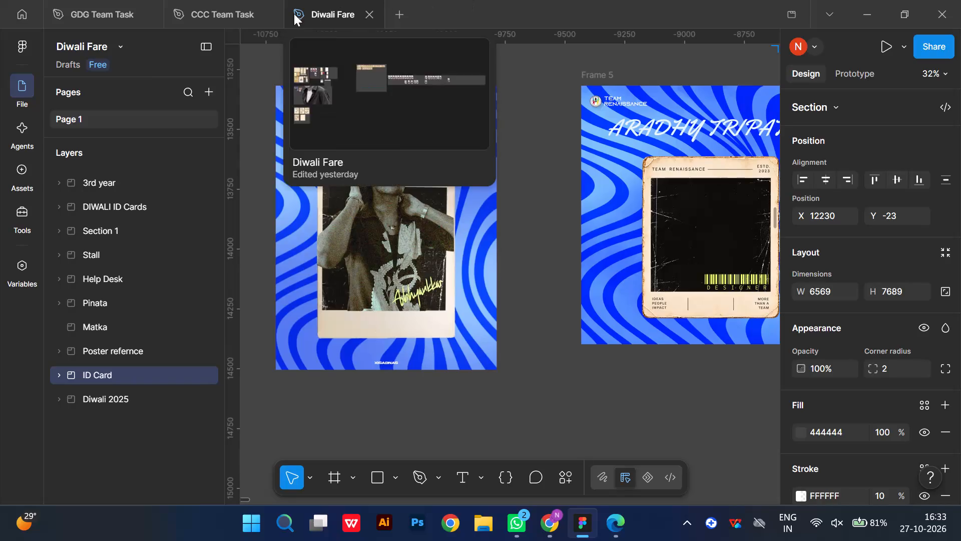
Examine the SAI poster image and the Frame 7 and Frame 8 ID card designs in Section 1 of the Diwali Fare file.
{"action": "left_click", "coordinate": [196, 0]}
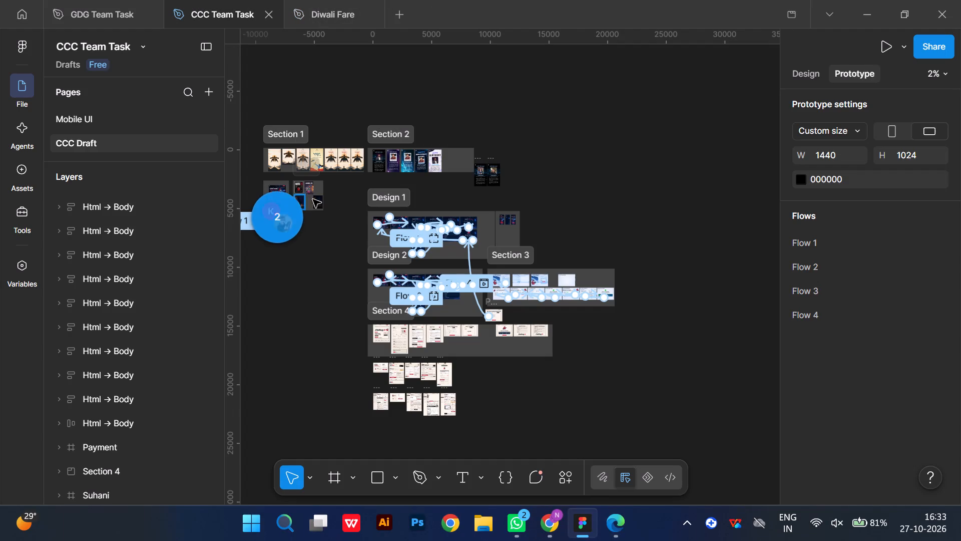
{"action": "left_click", "coordinate": [318, 27]}
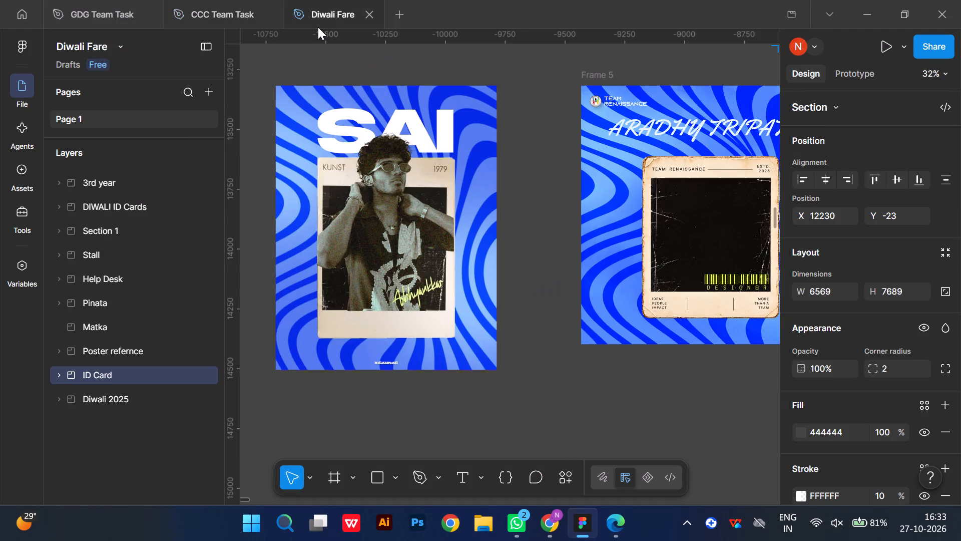
{"action": "left_click", "coordinate": [302, 125]}
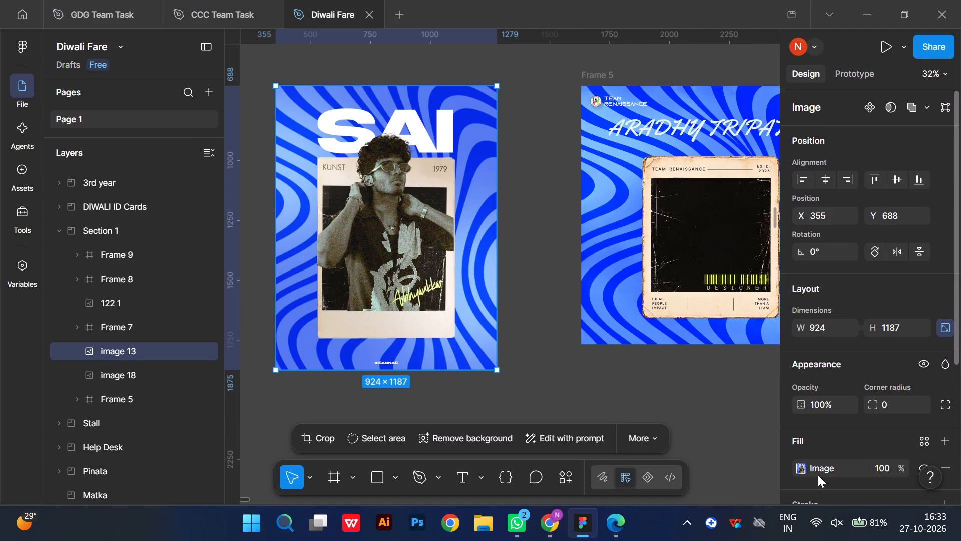
{"action": "scroll", "coordinate": [653, 381], "scroll_direction": "left", "scroll_amount": 3}
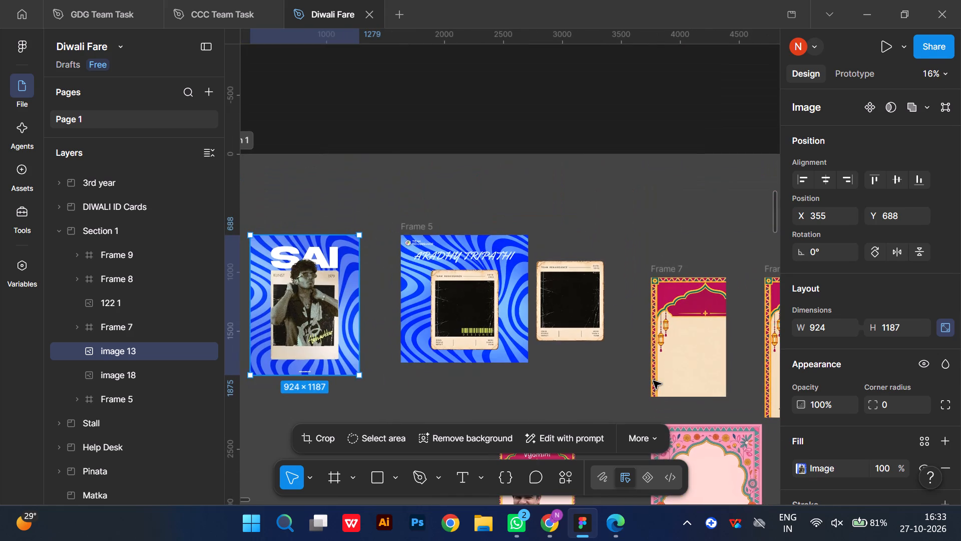
{"action": "scroll", "coordinate": [653, 381], "scroll_direction": "left", "scroll_amount": 1}
{"action": "left_click", "coordinate": [600, 347]}
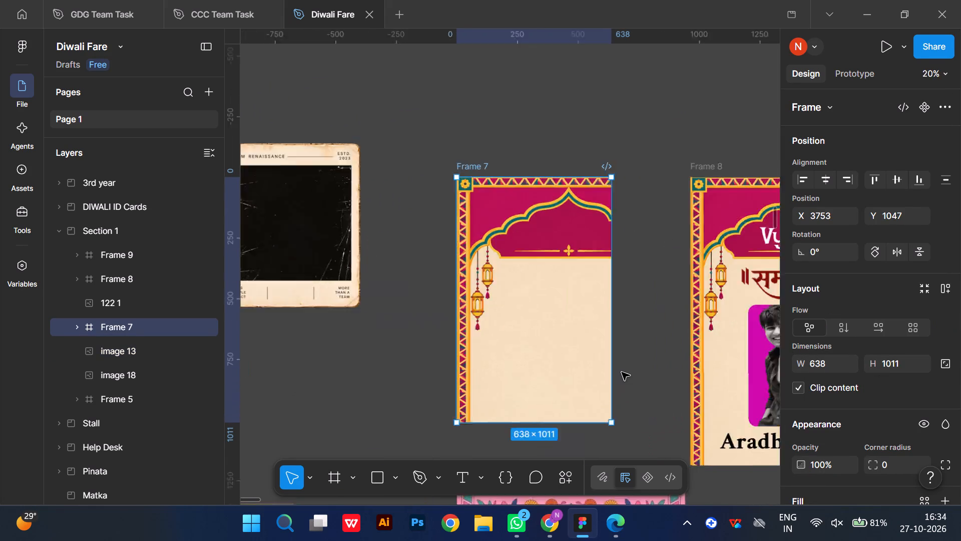
{"action": "scroll", "coordinate": [622, 372], "scroll_direction": "down", "scroll_amount": 2}
{"action": "scroll", "coordinate": [622, 372], "scroll_direction": "up", "scroll_amount": 2}
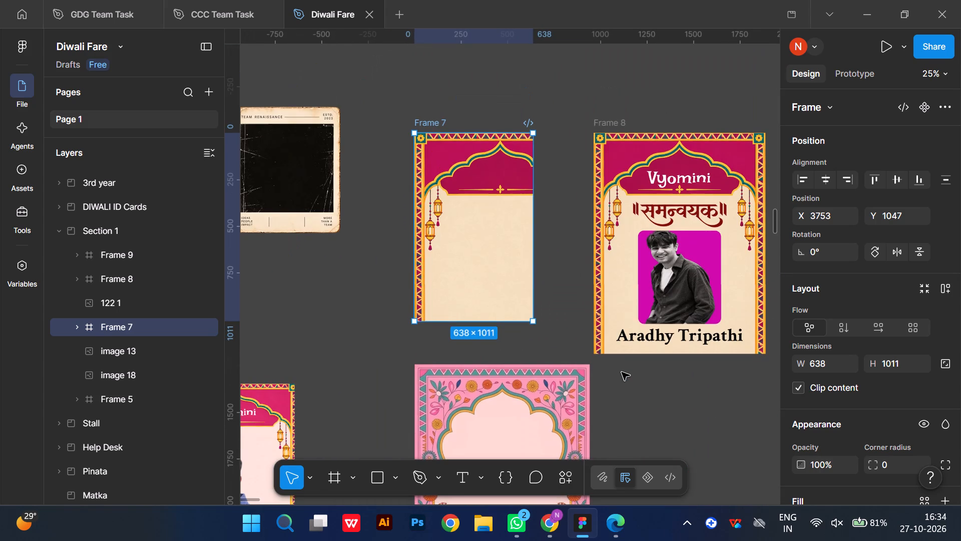
{"action": "left_click", "coordinate": [565, 265]}
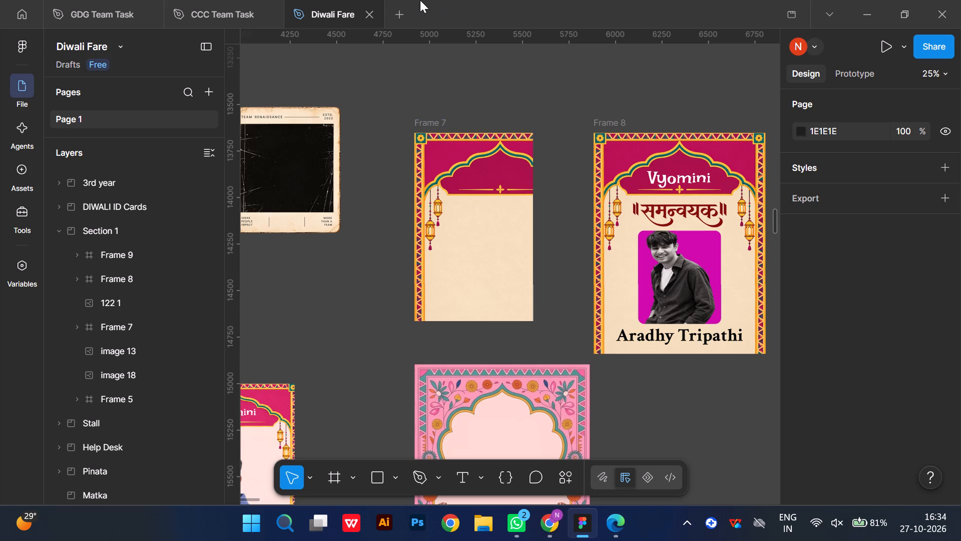
Return to the GDG Team Task file and copy its share link from the sharing settings.
{"action": "left_click", "coordinate": [208, 1]}
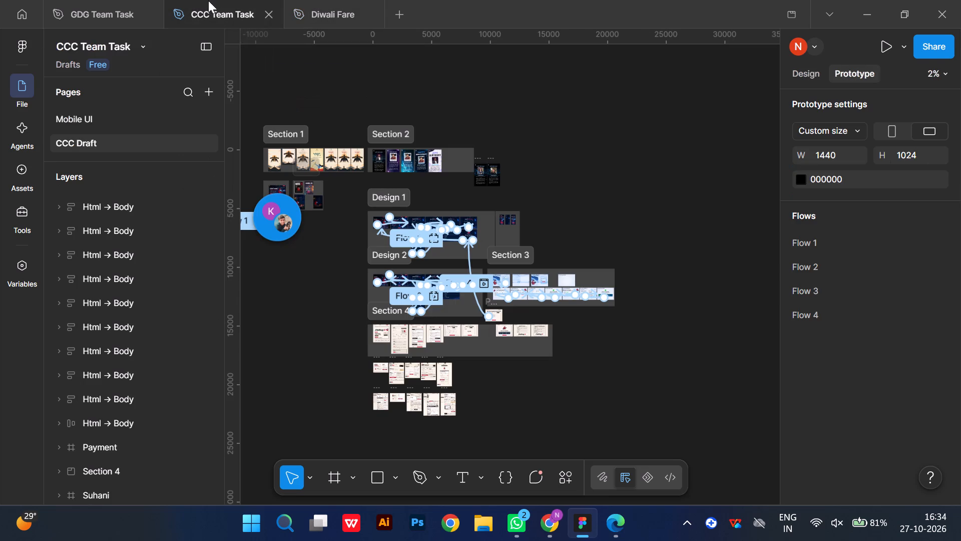
{"action": "left_click", "coordinate": [98, 0]}
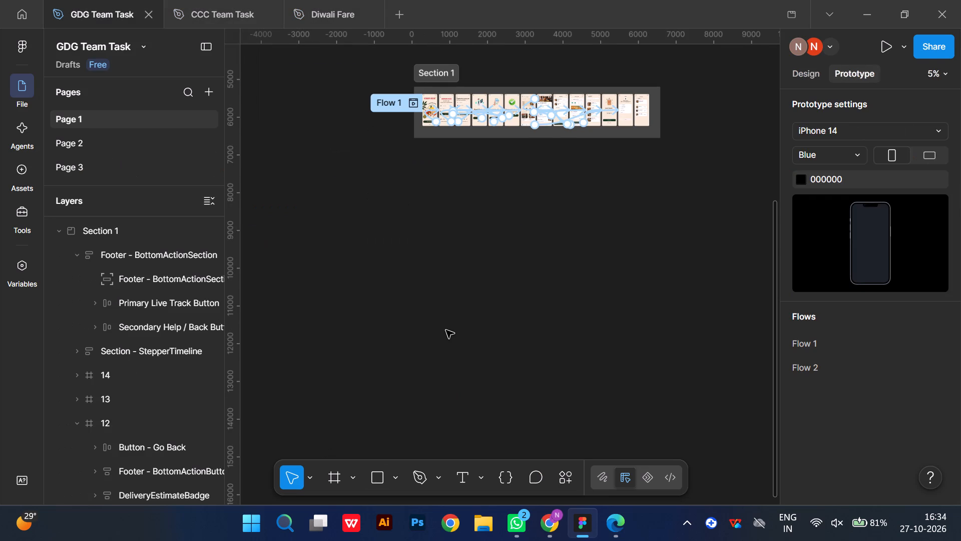
{"action": "left_click", "coordinate": [446, 330]}
{"action": "scroll", "coordinate": [446, 330], "scroll_direction": "left", "scroll_amount": 1}
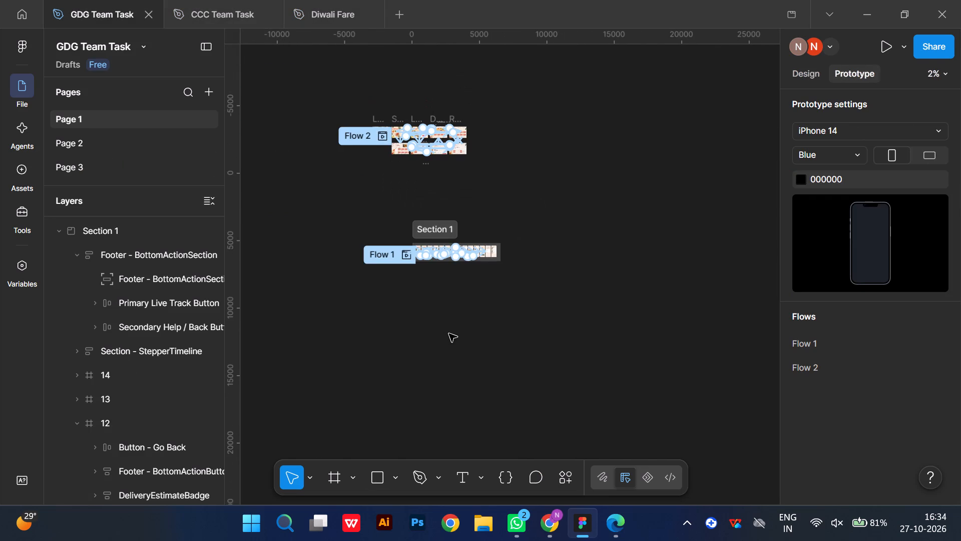
{"action": "scroll", "coordinate": [449, 334], "scroll_direction": "down", "scroll_amount": 1}
{"action": "left_click", "coordinate": [610, 533]}
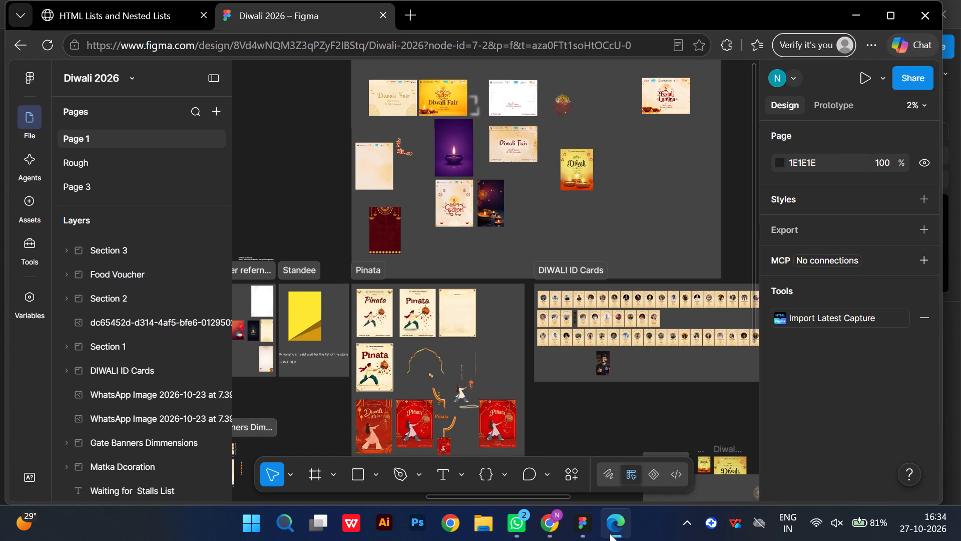
{"action": "left_click", "coordinate": [576, 524]}
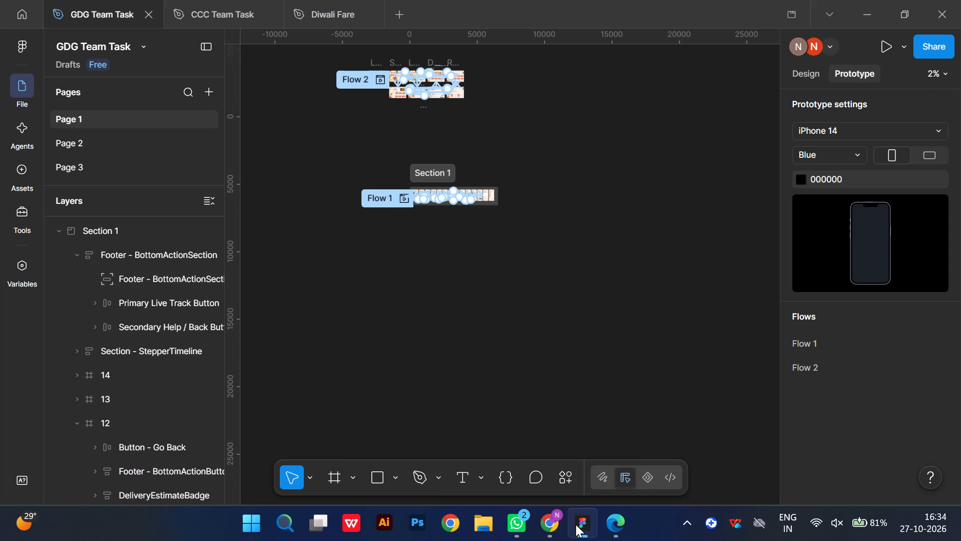
{"action": "left_click", "coordinate": [932, 40]}
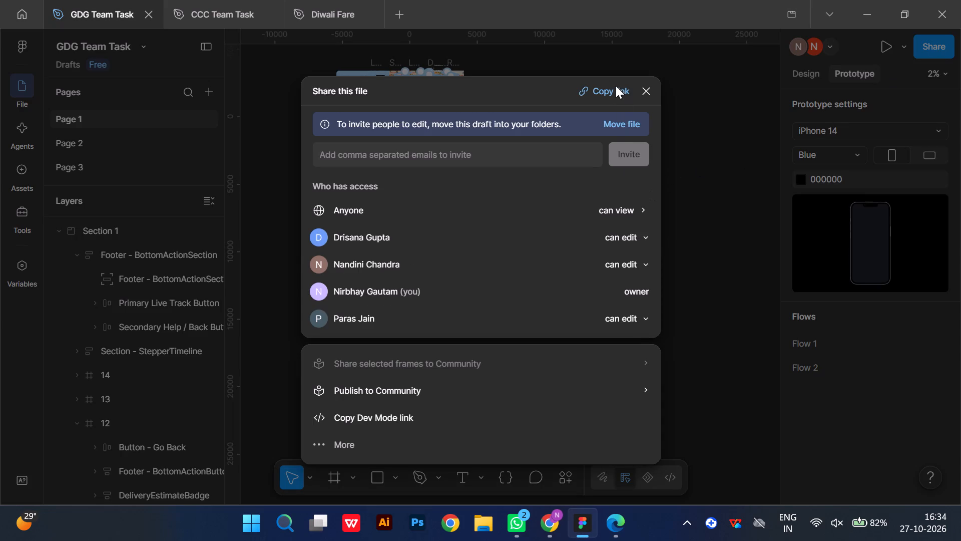
{"action": "left_click", "coordinate": [616, 86]}
{"action": "left_click", "coordinate": [641, 91]}
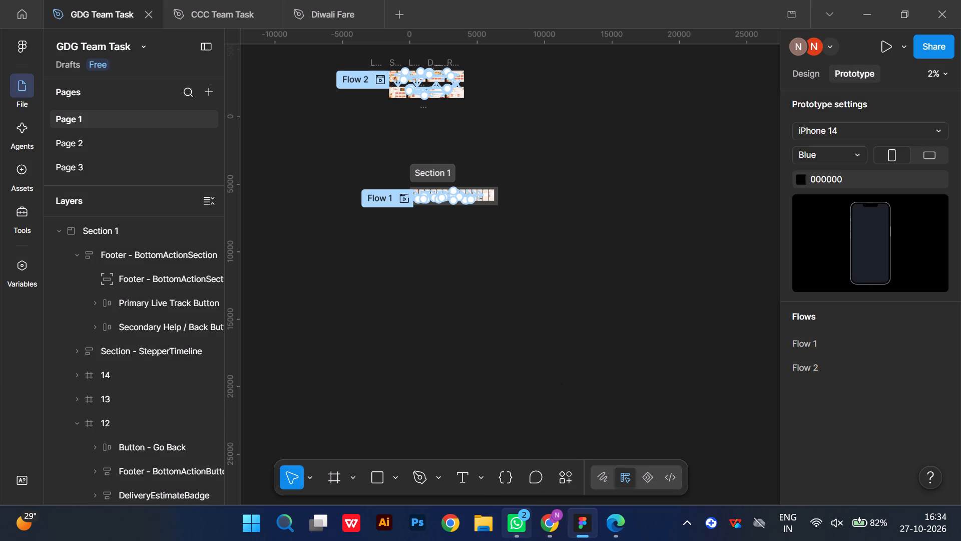
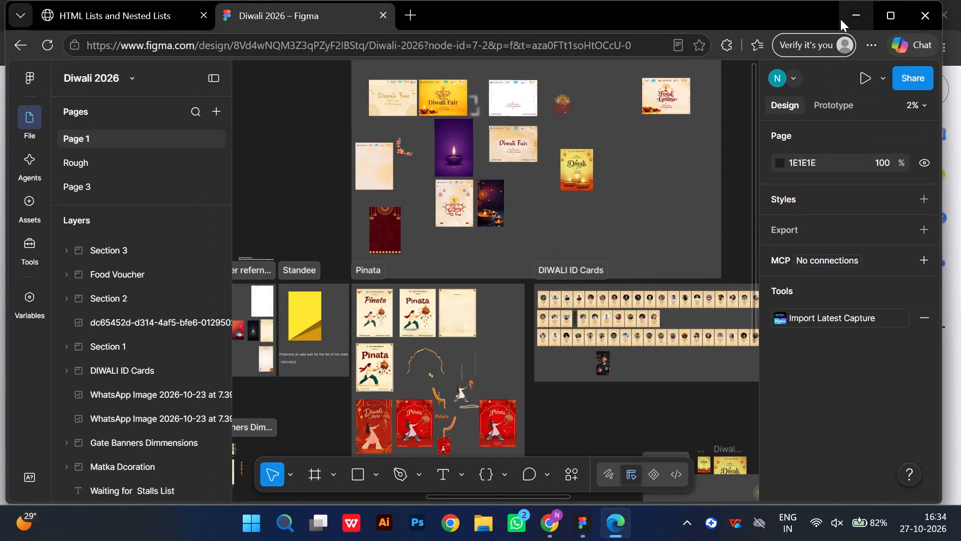
Minimize the open Edge and Chrome browser windows to show the desktop.
{"action": "left_click", "coordinate": [840, 19]}
{"action": "left_click", "coordinate": [865, 15]}
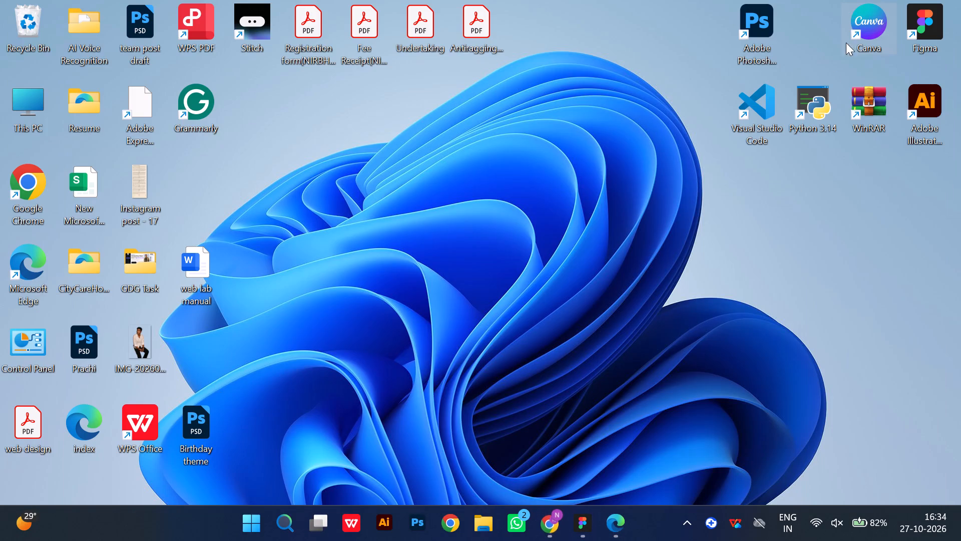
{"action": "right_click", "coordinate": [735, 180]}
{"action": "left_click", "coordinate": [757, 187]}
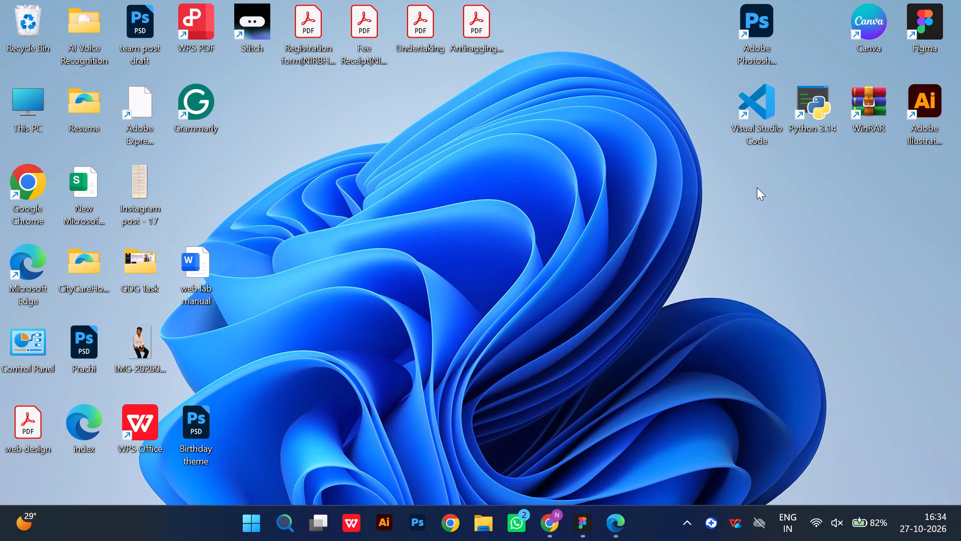